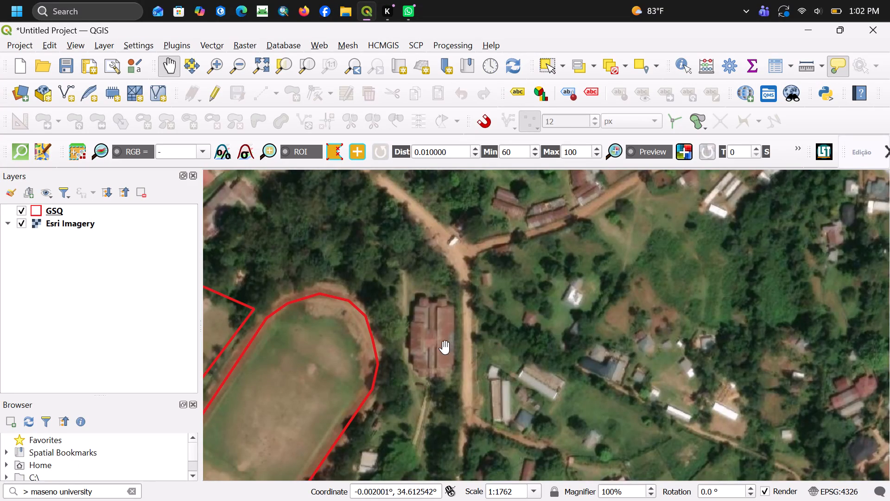
Examine the Esri satellite imagery around the red GSQ sports field outlines and the neighbouring buildings and roads.
scroll(474, 353, "down", 1)
left_click_drag(463, 355, 516, 424)
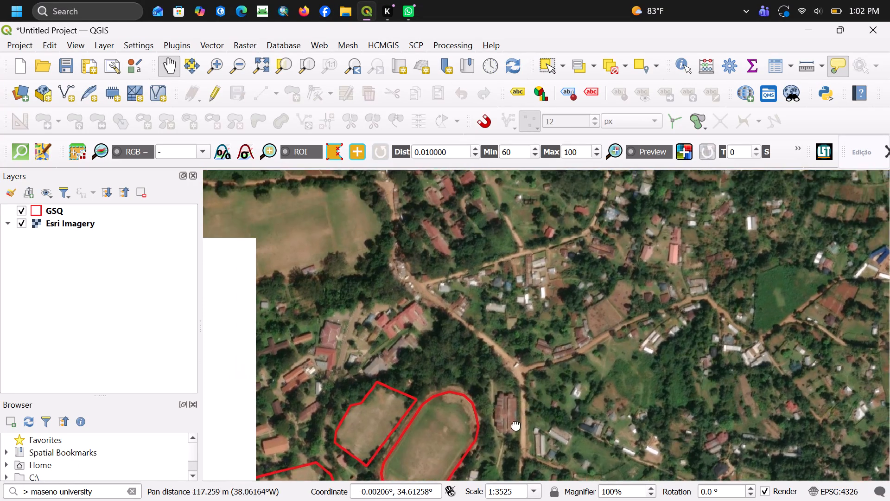
left_click_drag(516, 424, 709, 432)
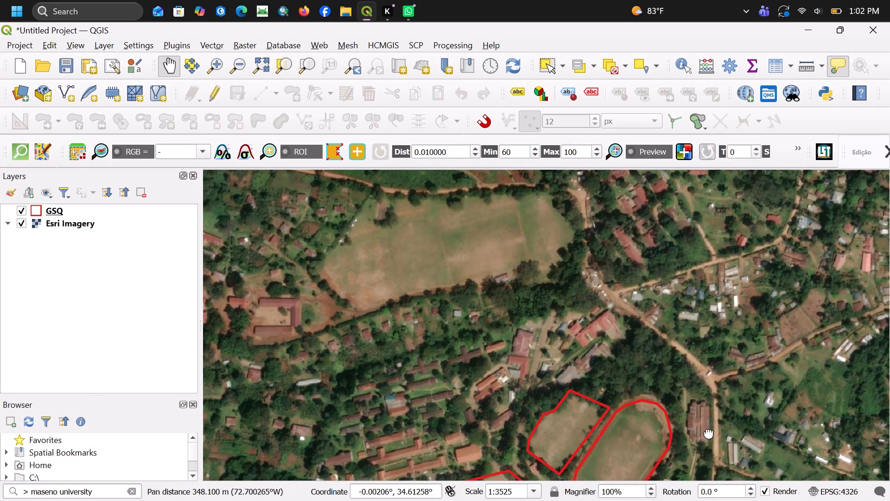
left_click_drag(709, 432, 404, 377)
left_click_drag(402, 377, 383, 334)
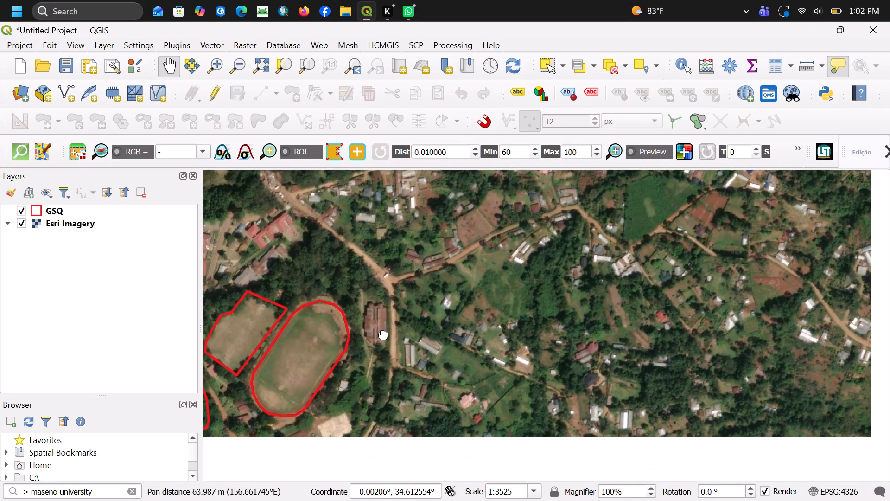
left_click_drag(383, 334, 398, 310)
scroll(406, 383, "up", 2)
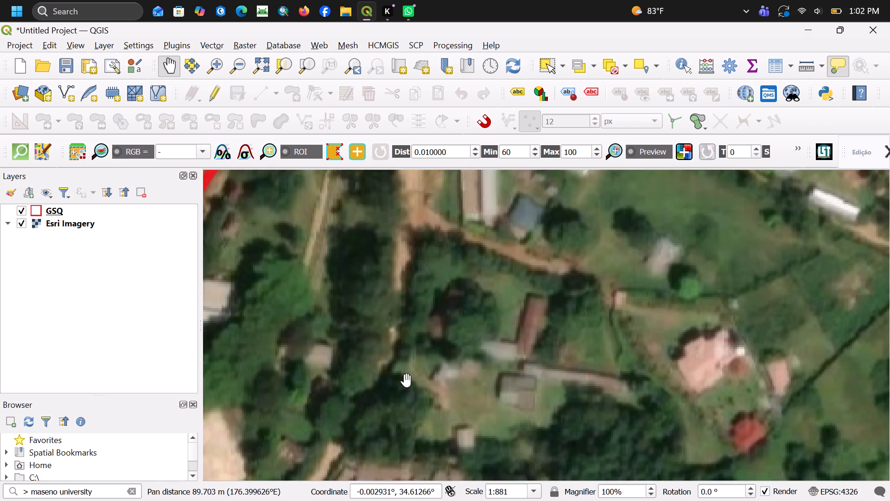
left_click_drag(409, 359, 528, 485)
left_click_drag(468, 386, 486, 500)
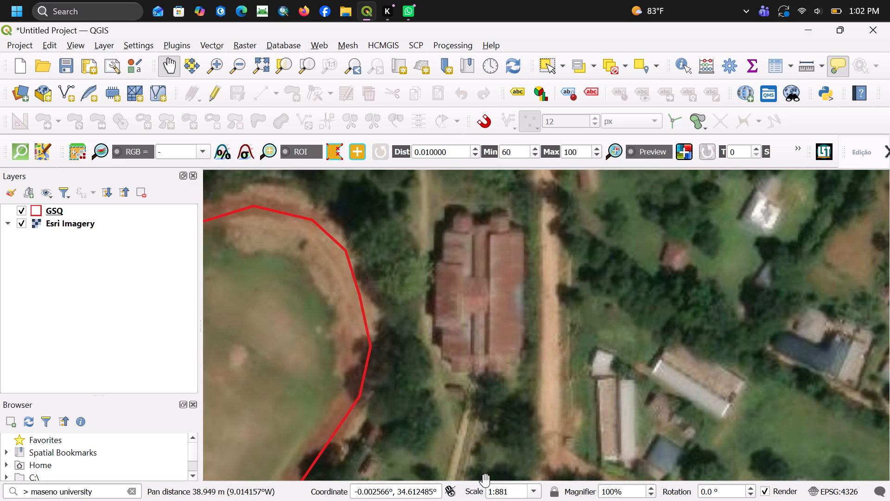
left_click_drag(494, 338, 488, 395)
scroll(489, 392, "down", 1)
left_click_drag(497, 398, 506, 377)
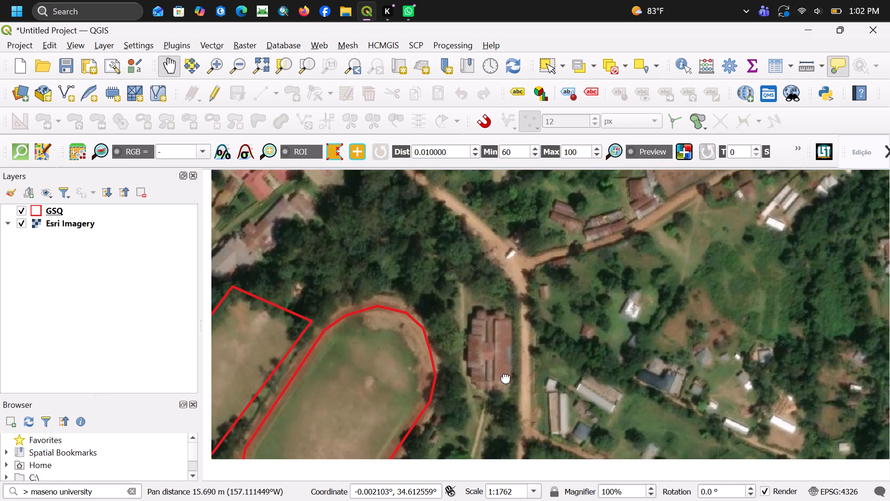
left_click_drag(506, 377, 515, 335)
left_click_drag(515, 333, 517, 323)
left_click(517, 322)
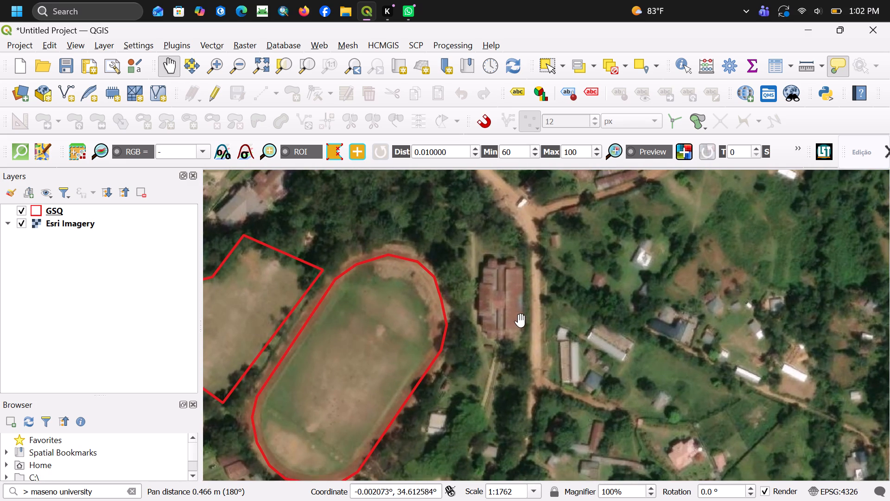
left_click_drag(538, 340, 550, 290)
left_click_drag(551, 288, 561, 275)
left_click_drag(563, 273, 568, 265)
left_click_drag(578, 251, 590, 414)
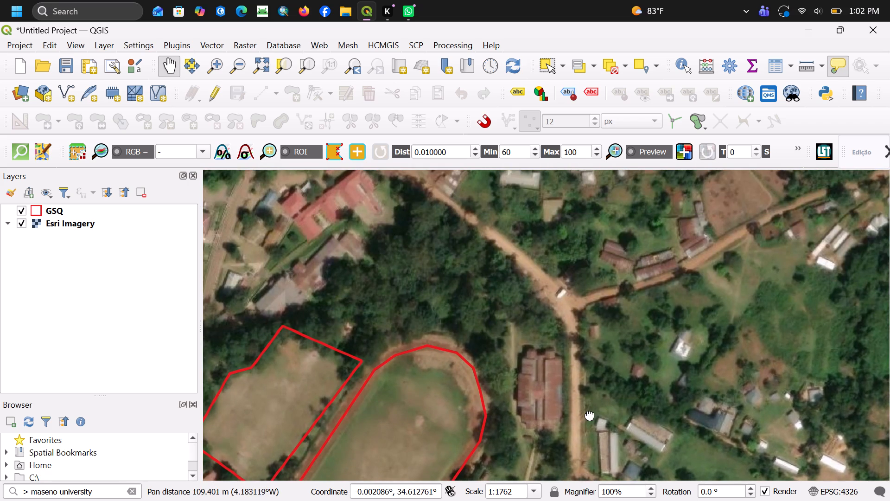
Examine the GSQ outlines of the oval track and the two neighbouring sports fields against the satellite imagery.
left_click_drag(590, 414, 526, 353)
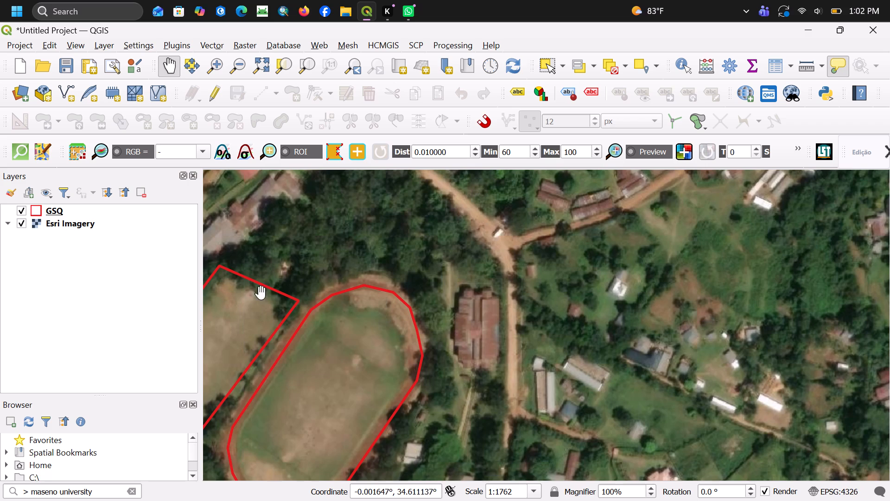
left_click_drag(300, 332, 407, 263)
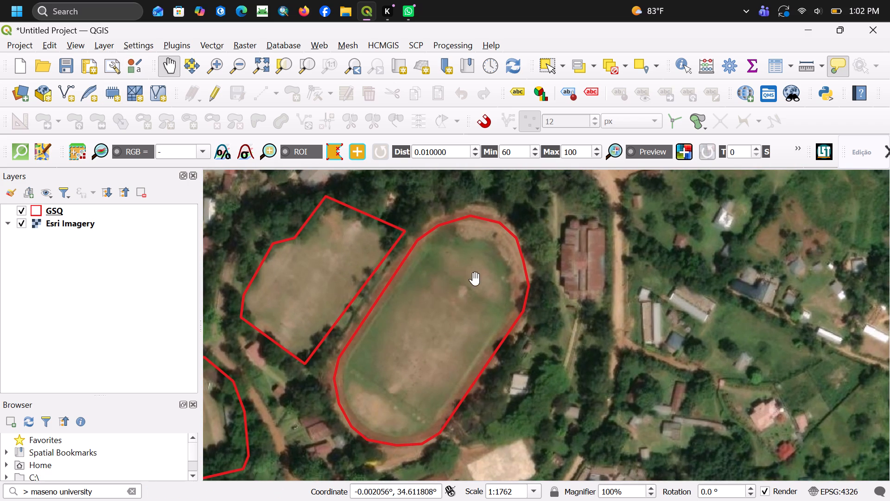
left_click_drag(277, 316, 576, 219)
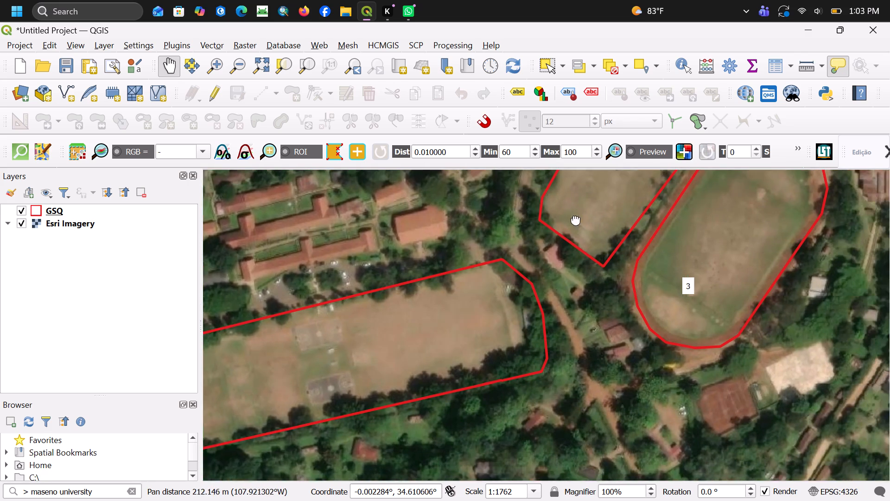
left_click_drag(576, 219, 478, 244)
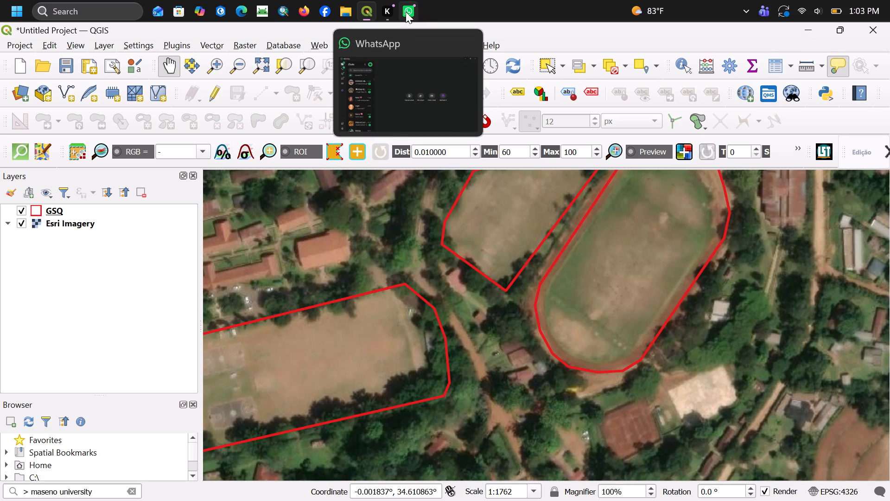
Close the WhatsApp window that is running in the background.
left_click(471, 45)
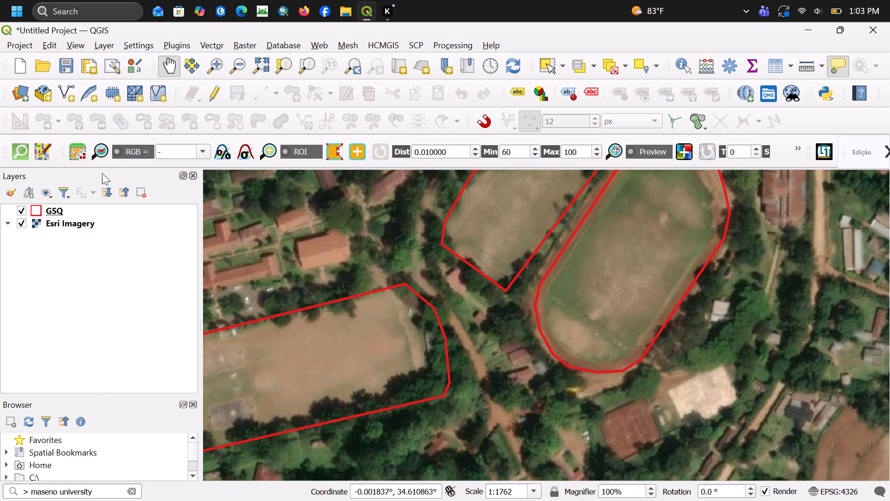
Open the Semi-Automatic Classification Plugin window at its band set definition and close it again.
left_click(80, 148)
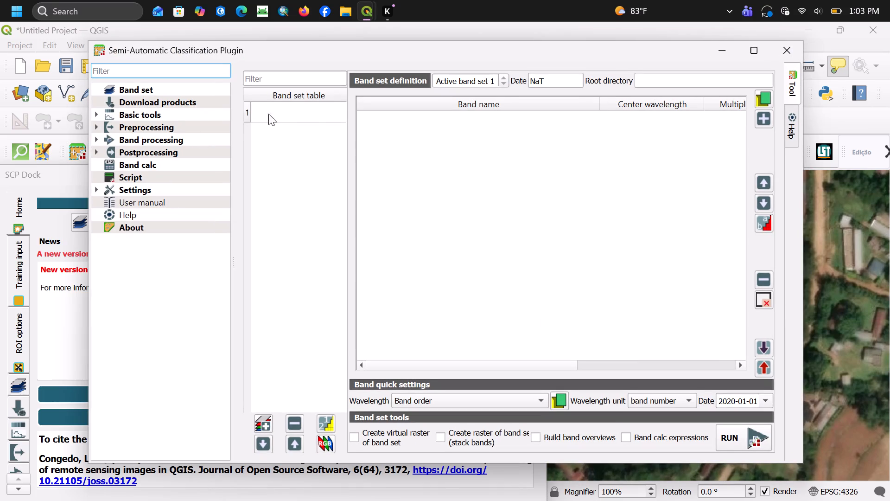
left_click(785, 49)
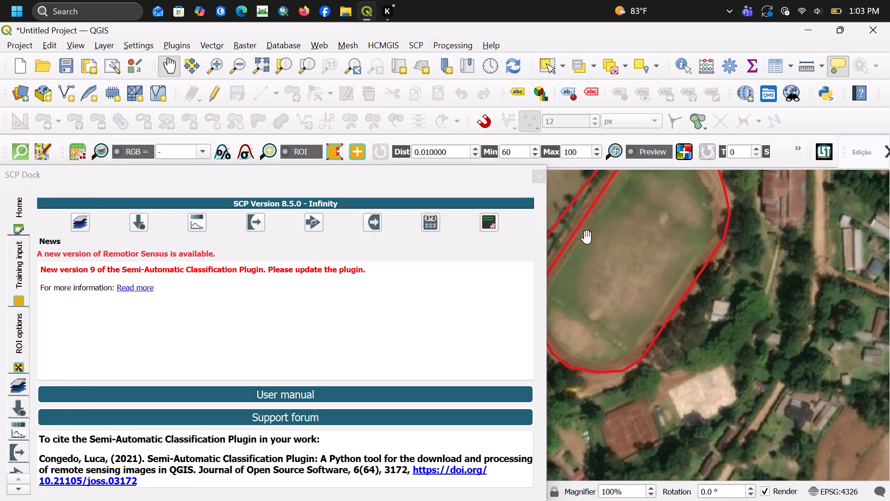
Close the SCP Dock covering the map view.
left_click(538, 183)
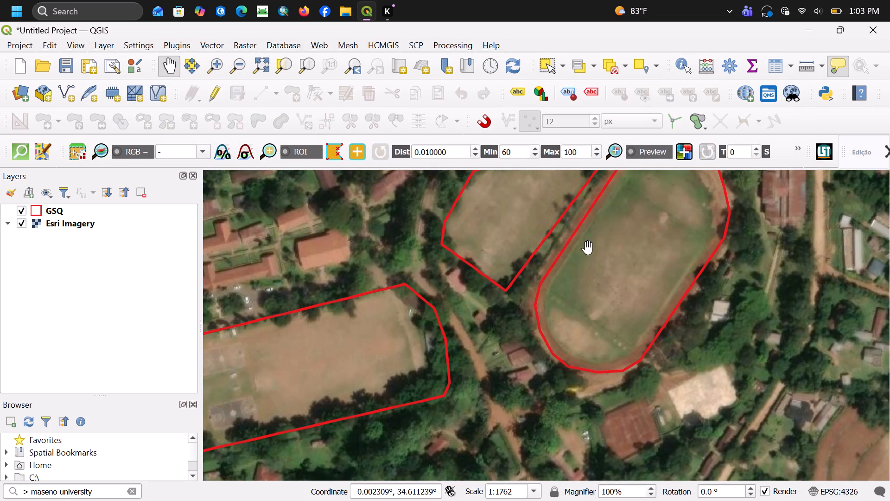
Hide the Esri Imagery and GSQ layers so the map canvas is empty.
left_click_drag(588, 248, 409, 298)
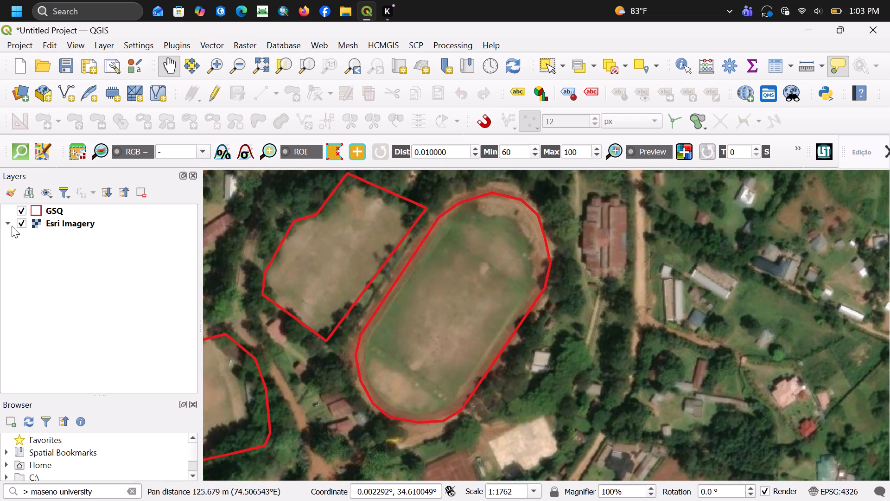
left_click(22, 223)
left_click_drag(398, 280, 475, 291)
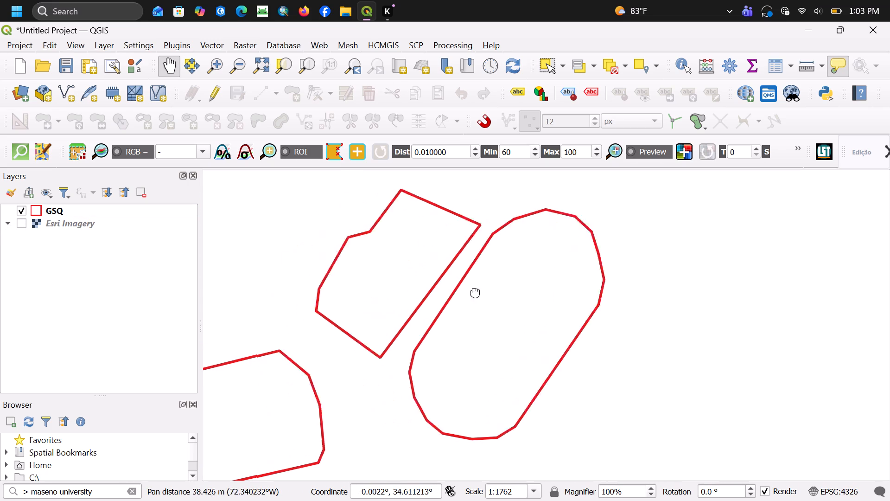
left_click_drag(475, 291, 498, 286)
scroll(507, 276, "down", 2)
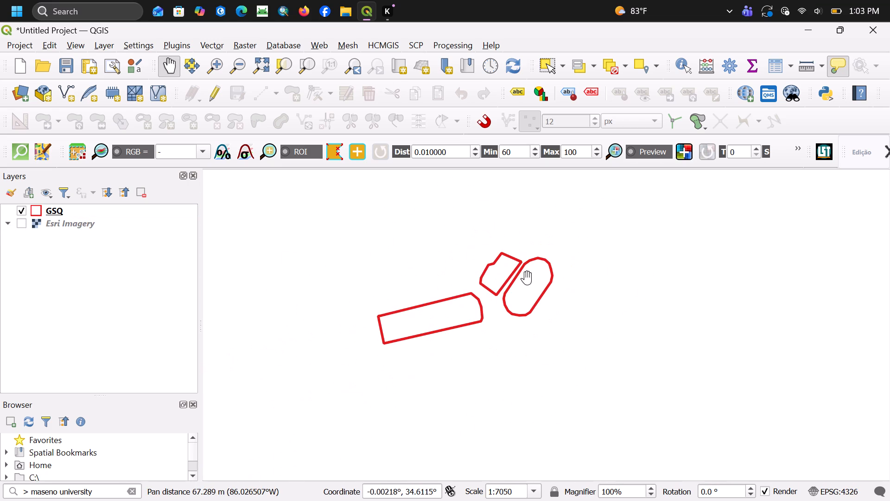
left_click(22, 213)
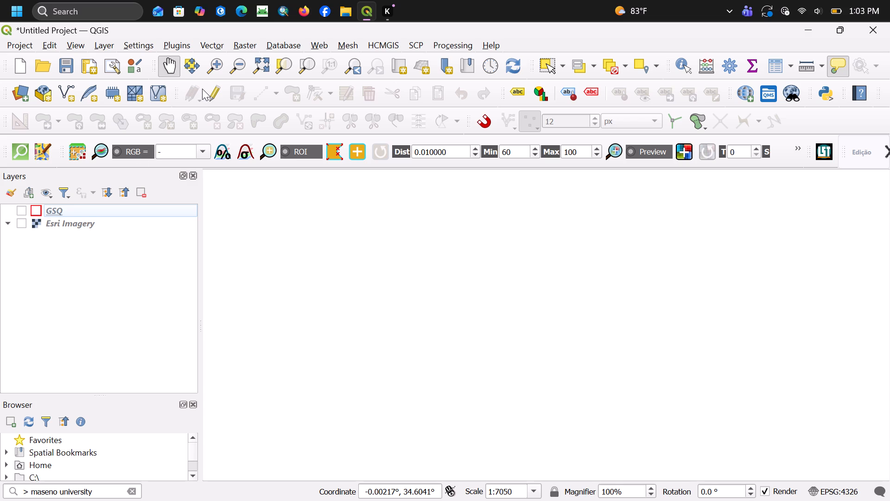
Open the Georeferencer and load the scanned map image 101_1 from the 50K folder as the source raster.
left_click(105, 43)
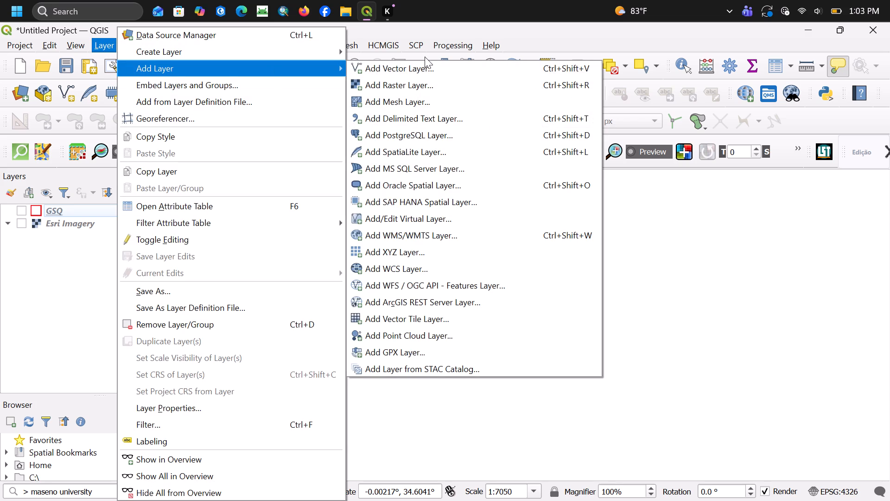
left_click(266, 117)
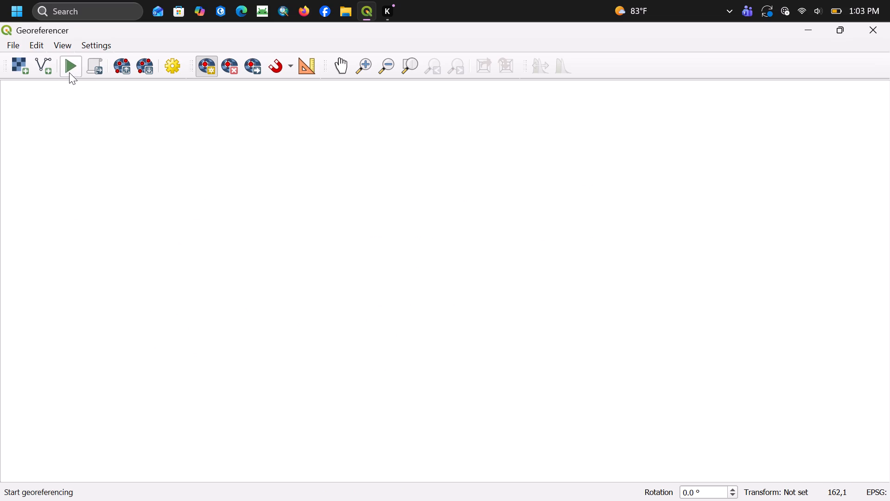
left_click(24, 73)
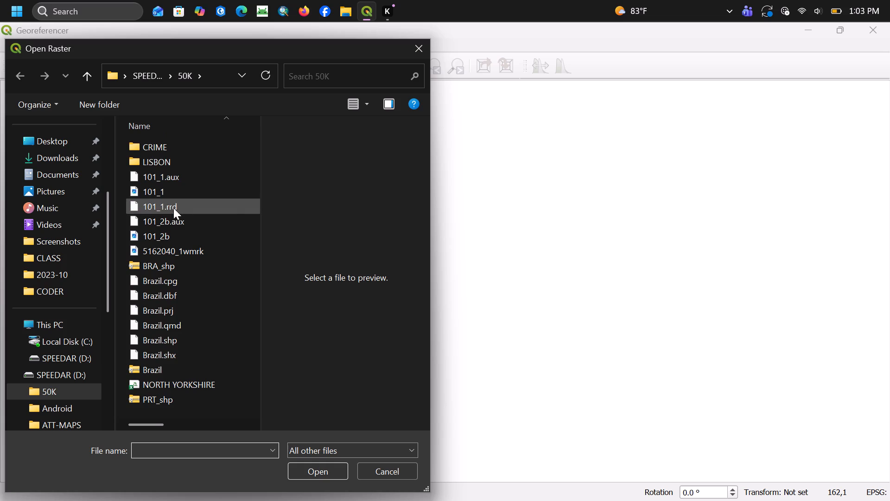
double_click(176, 193)
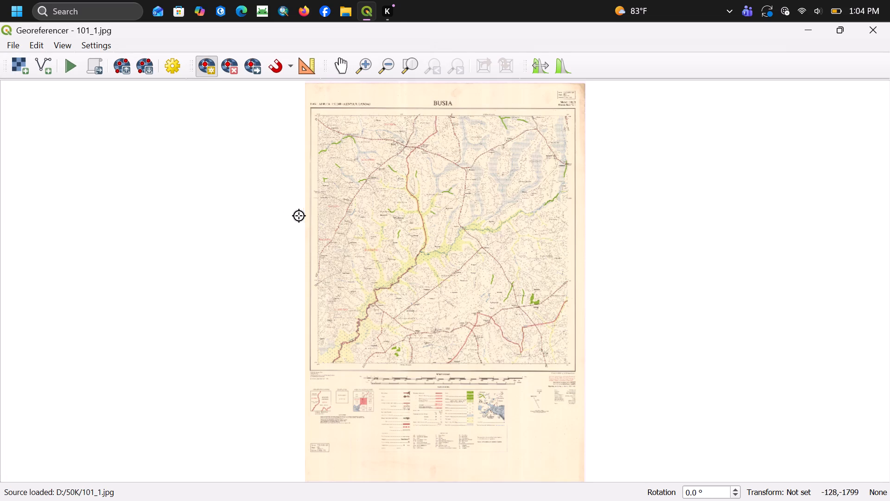
Examine the scanned Busia map sheet and the coordinate labels at the northwest corner of its map frame.
scroll(352, 226, "up", 1)
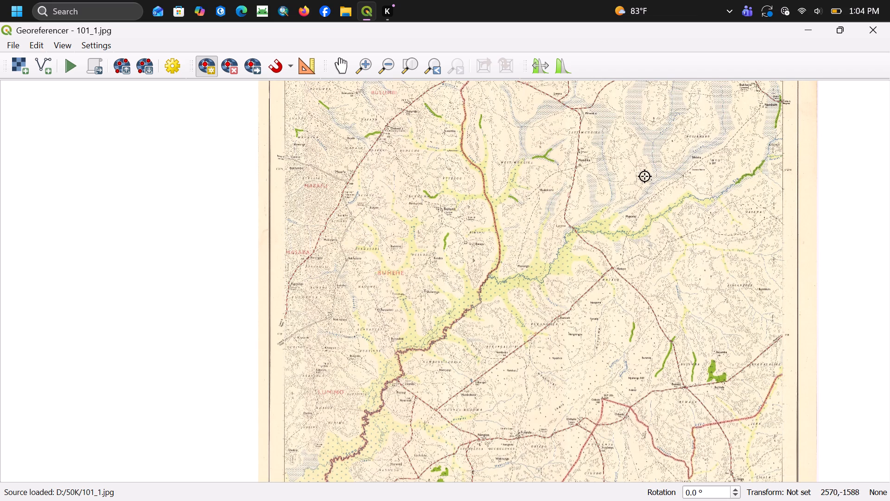
scroll(769, 129, "up", 2)
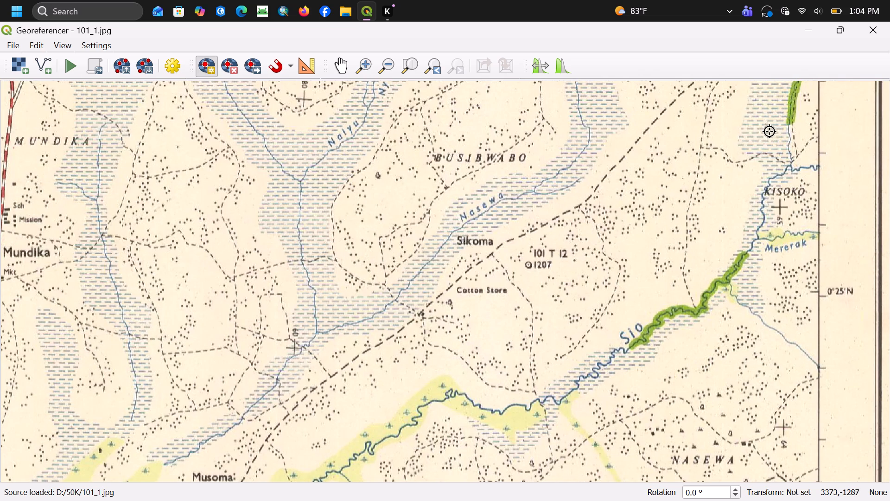
scroll(744, 152, "down", 2)
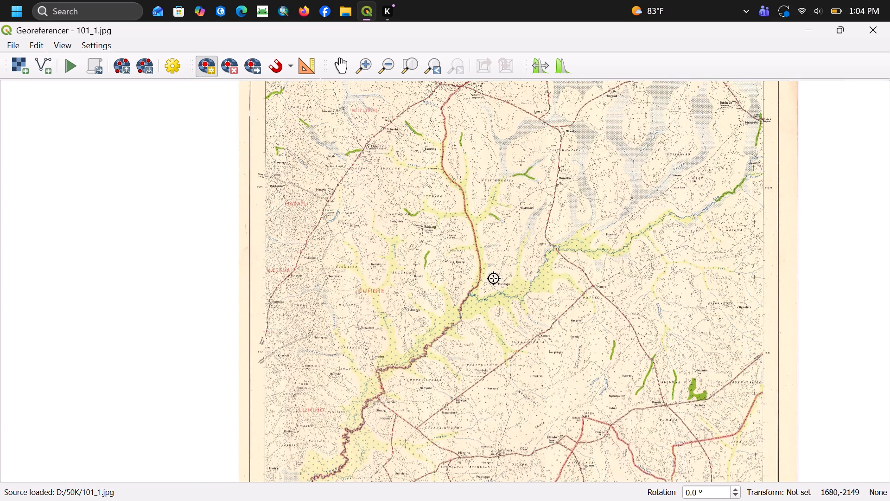
scroll(591, 292, "up", 3)
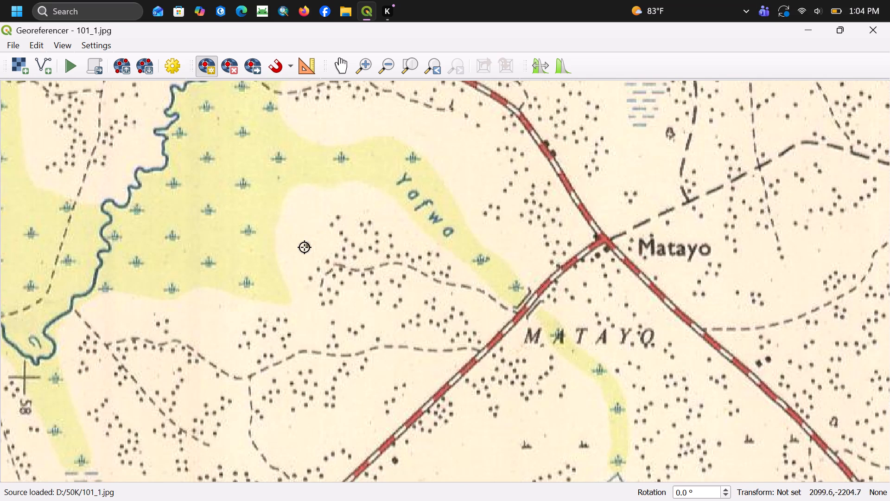
scroll(244, 257, "up", 3)
scroll(247, 260, "down", 6)
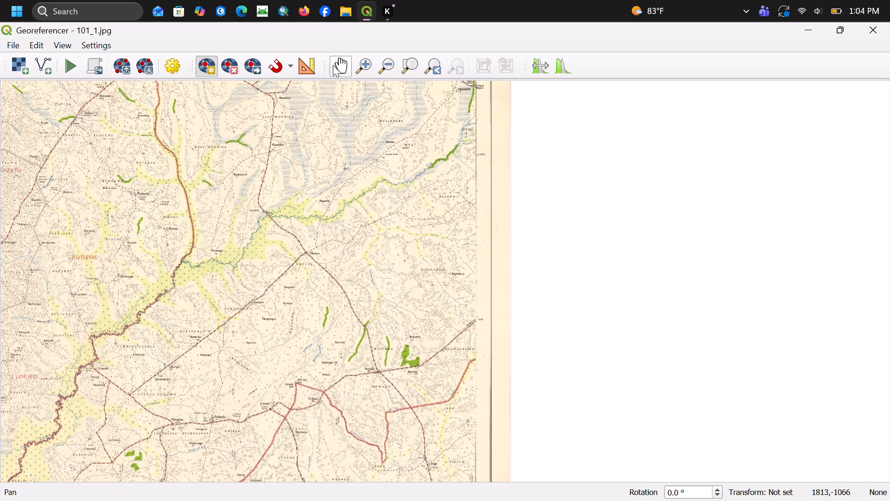
left_click(345, 66)
left_click_drag(292, 212, 682, 328)
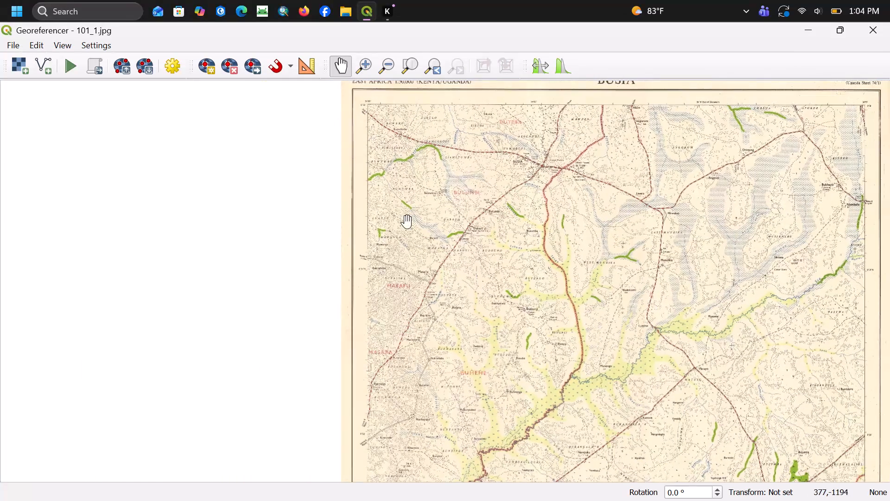
left_click_drag(394, 186, 338, 306)
scroll(309, 227, "up", 3)
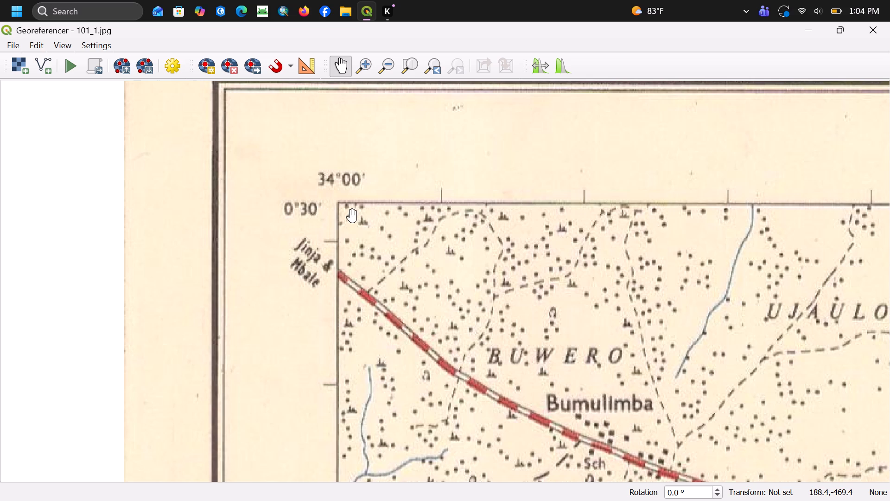
scroll(352, 216, "up", 1)
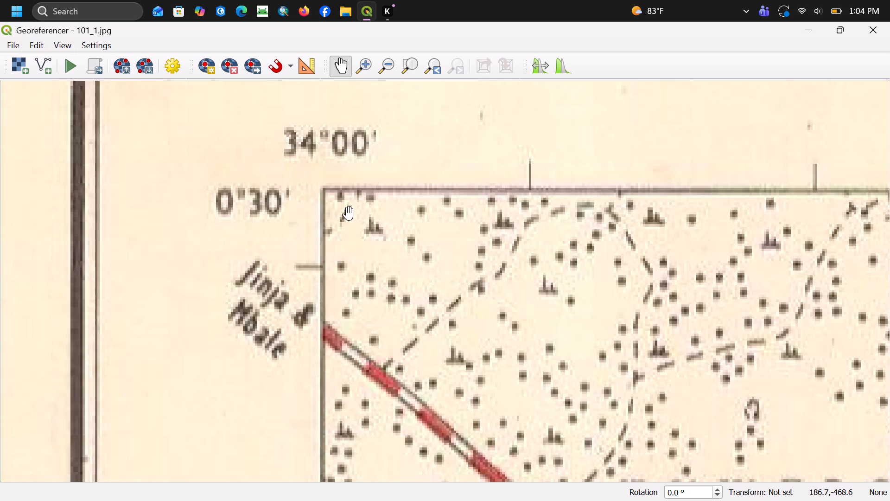
Follow the western edge of the map frame south from its northwest corner to examine the latitude labels and ticks.
scroll(383, 218, "down", 1)
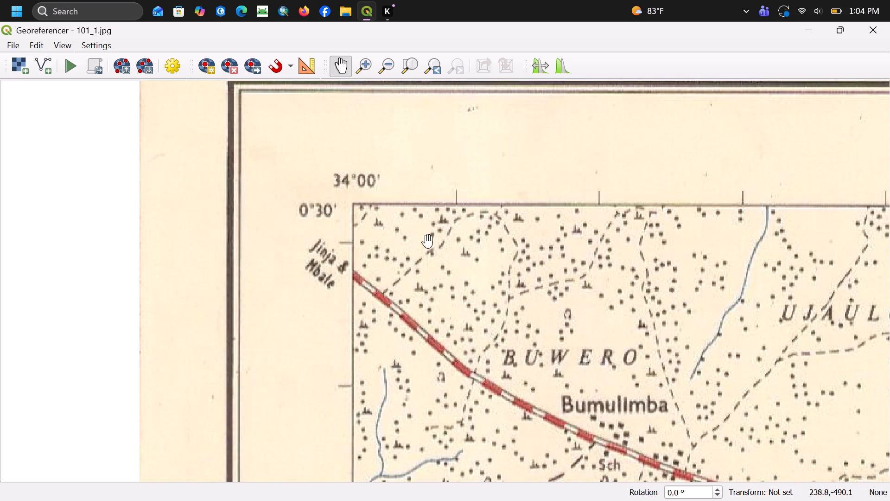
left_click_drag(422, 266, 408, 131)
left_click_drag(412, 191, 332, 257)
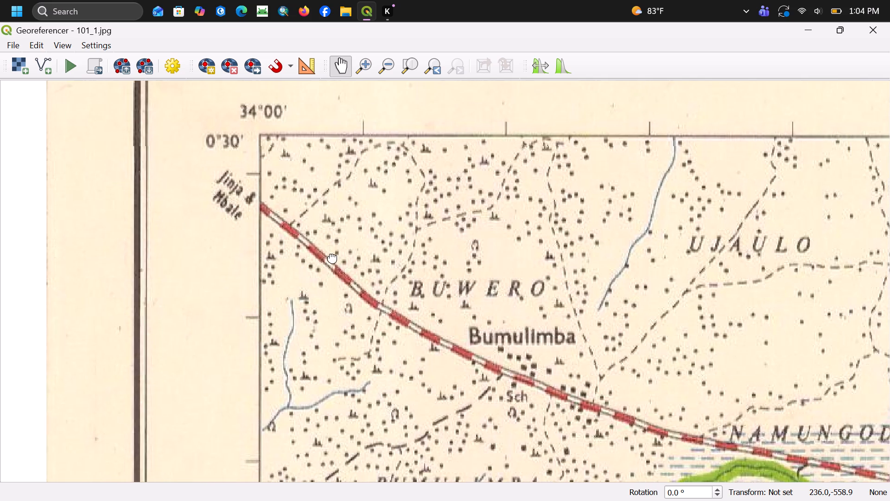
left_click_drag(332, 257, 392, 112)
left_click_drag(414, 331, 396, 229)
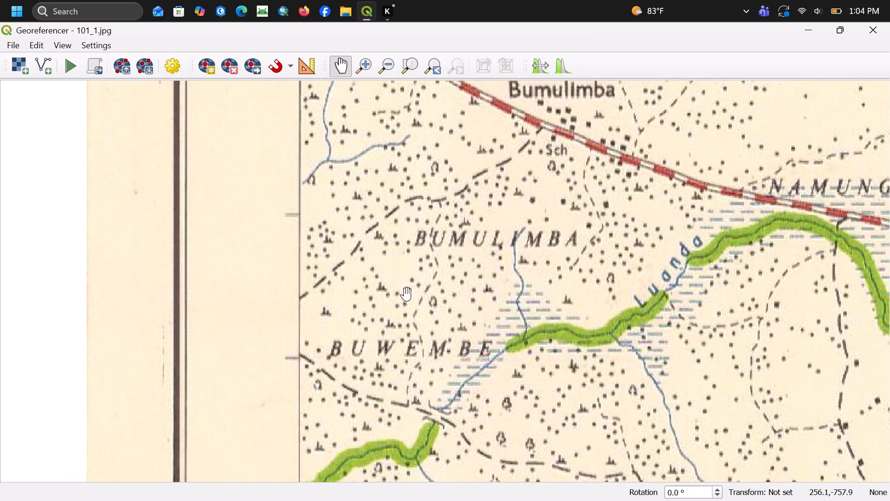
left_click_drag(420, 338, 409, 252)
left_click_drag(419, 366, 415, 321)
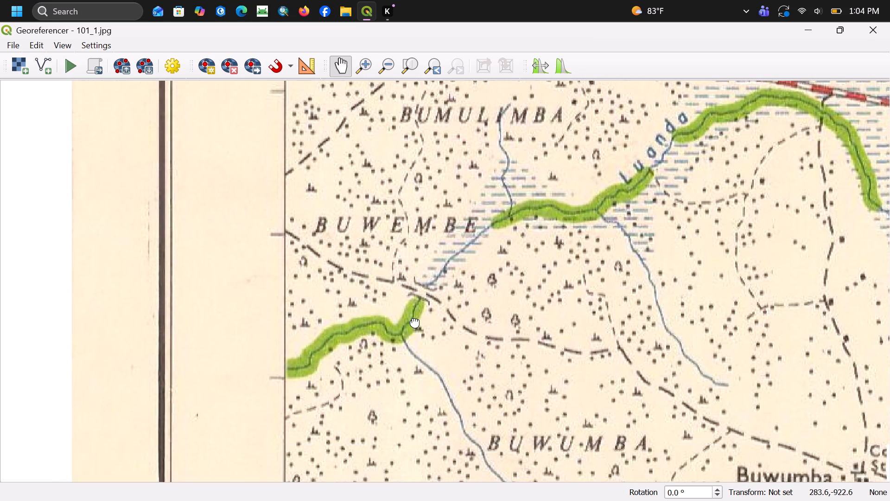
left_click_drag(415, 321, 412, 299)
left_click_drag(423, 349, 415, 273)
left_click_drag(437, 358, 436, 355)
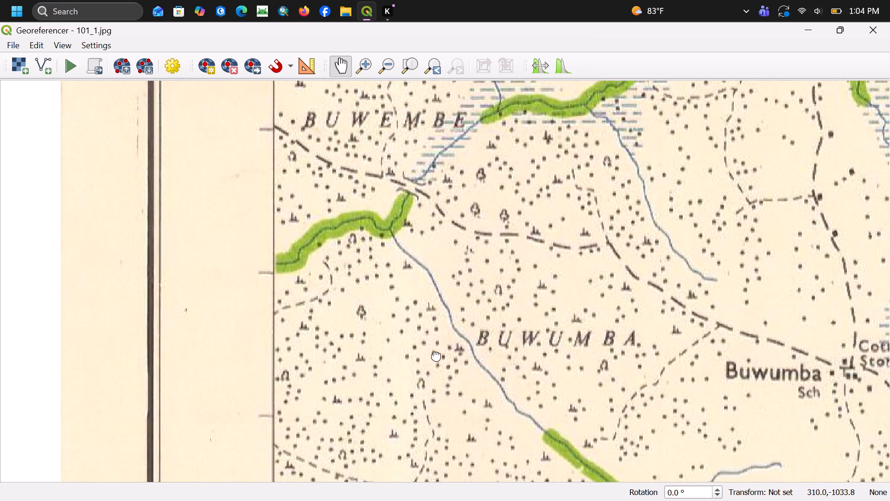
left_click_drag(436, 355, 403, 262)
left_click_drag(432, 372, 413, 270)
left_click_drag(574, 324, 555, 316)
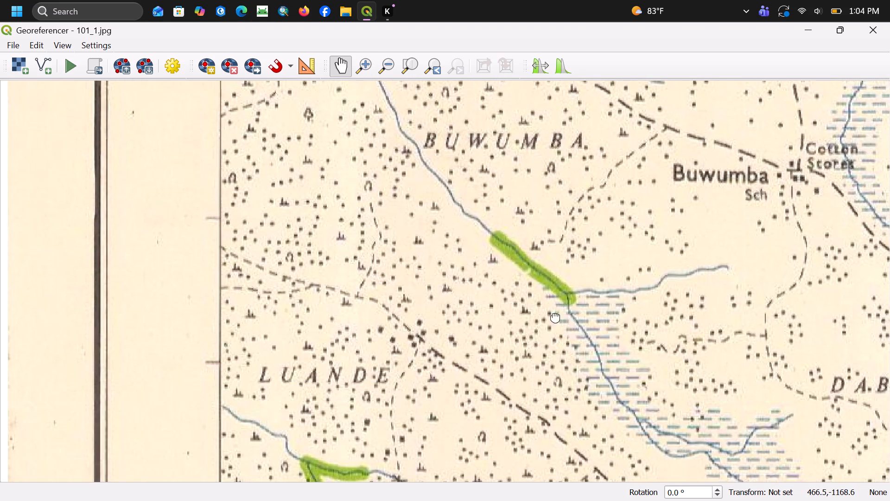
left_click_drag(555, 316, 458, 208)
left_click_drag(547, 315, 486, 233)
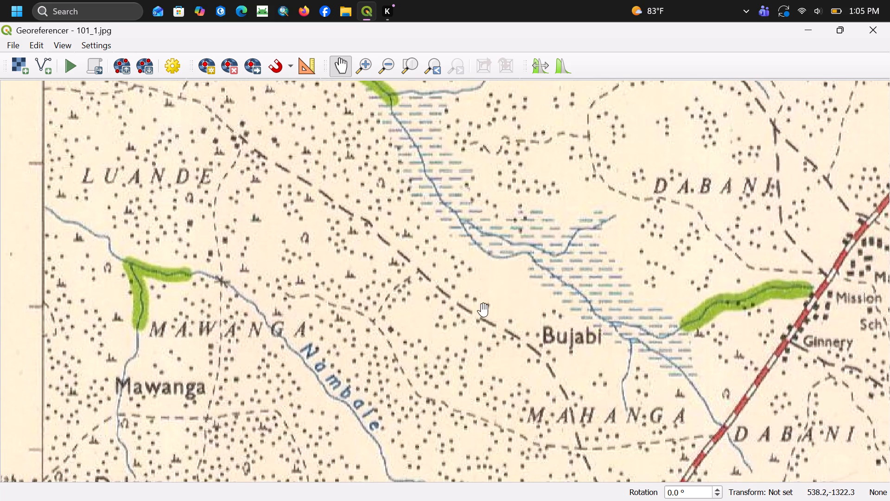
left_click_drag(482, 325, 616, 218)
left_click_drag(400, 359, 471, 333)
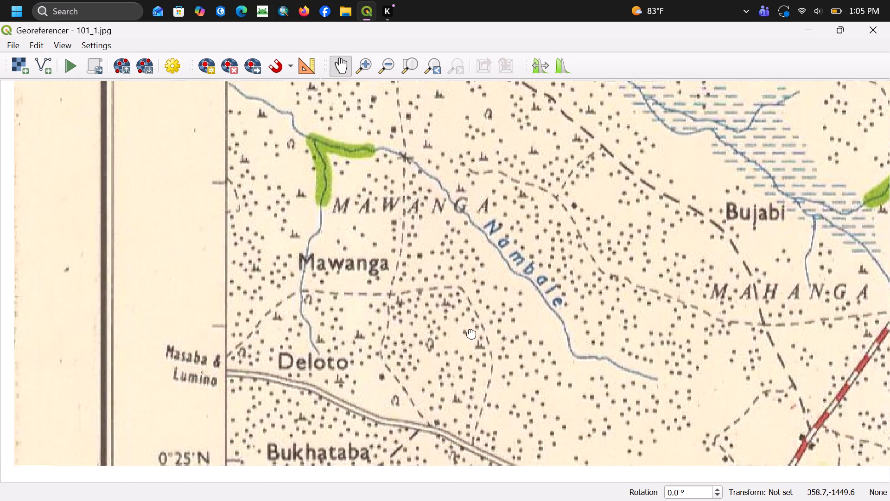
left_click_drag(471, 333, 629, 263)
left_click_drag(550, 395, 531, 268)
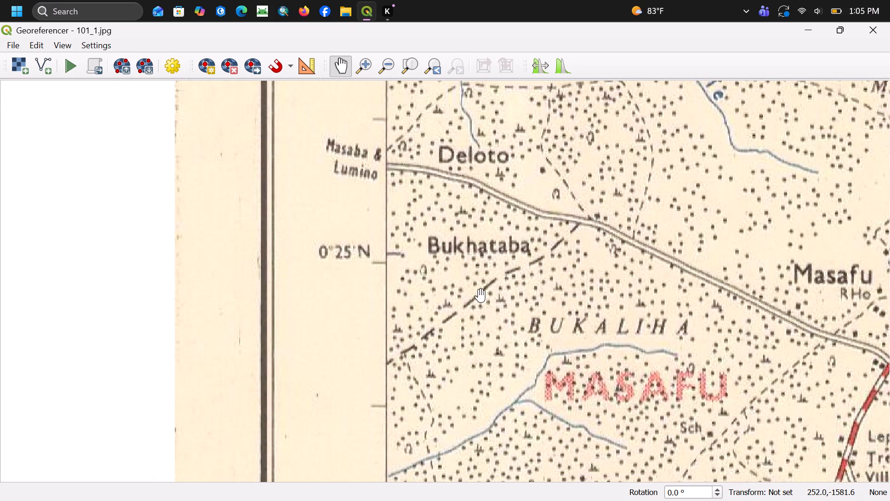
left_click_drag(432, 280, 432, 297)
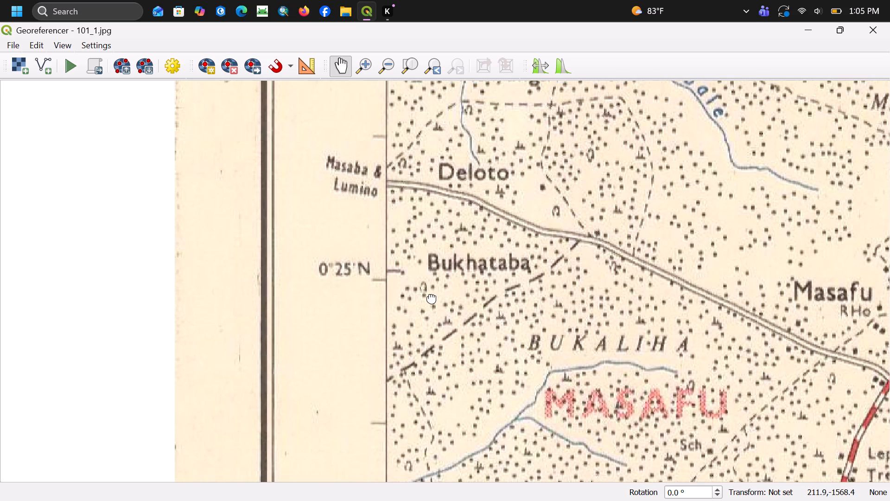
Follow the western edge of the map frame from the Bukhataba area south to the scan's bottom edge, examining its latitude ticks and labels.
left_click_drag(432, 297, 402, 83)
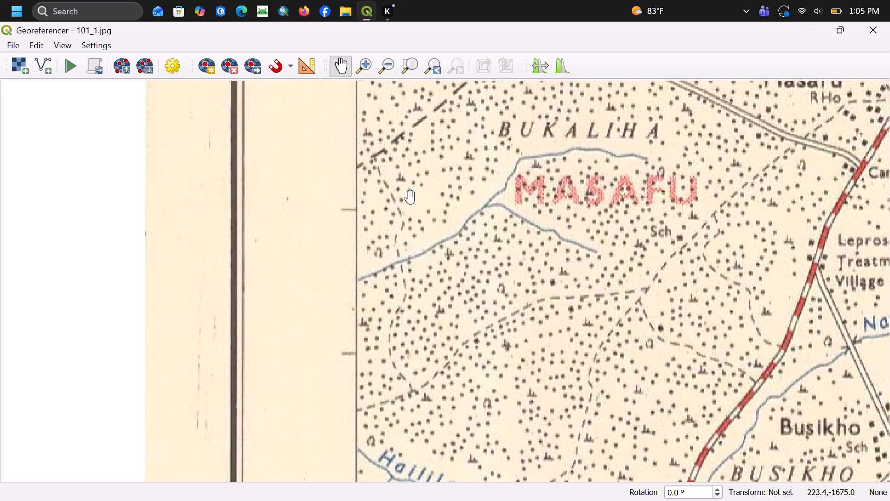
left_click_drag(427, 250, 434, 168)
left_click(434, 168)
left_click_drag(433, 278, 359, 339)
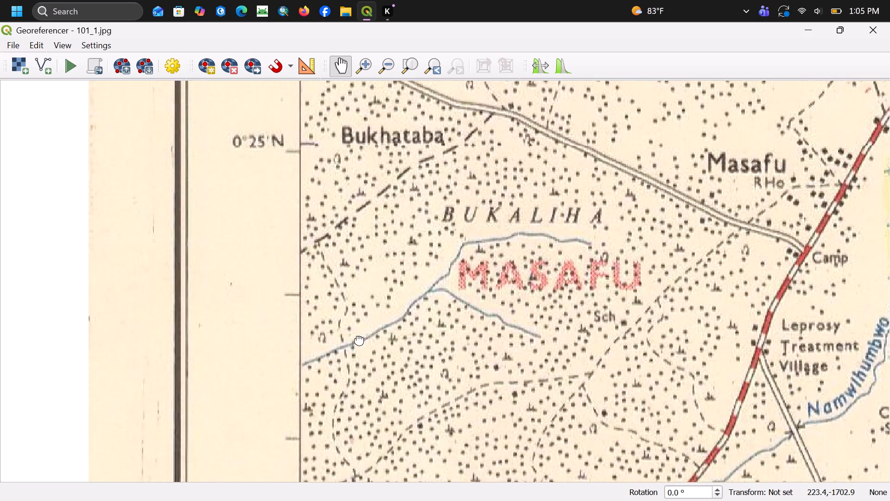
left_click_drag(359, 339, 373, 420)
left_click_drag(365, 355, 337, 428)
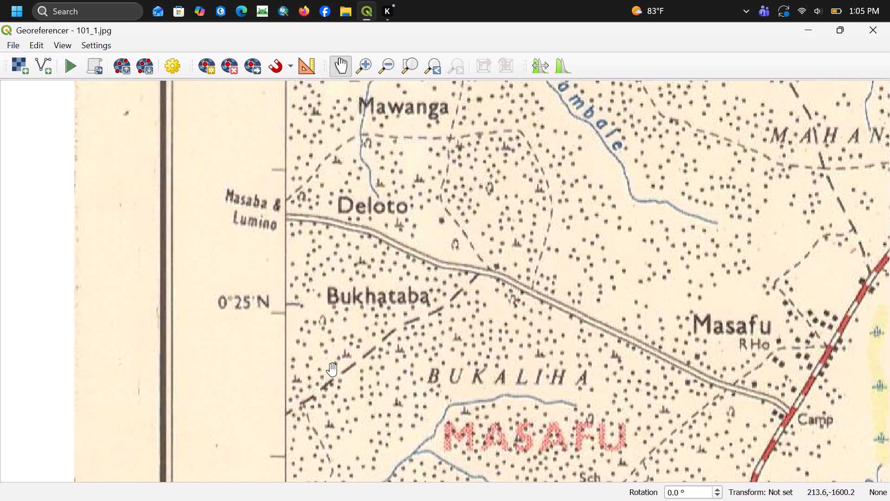
left_click_drag(333, 368, 312, 191)
left_click_drag(328, 317, 340, 189)
left_click_drag(333, 331, 333, 331)
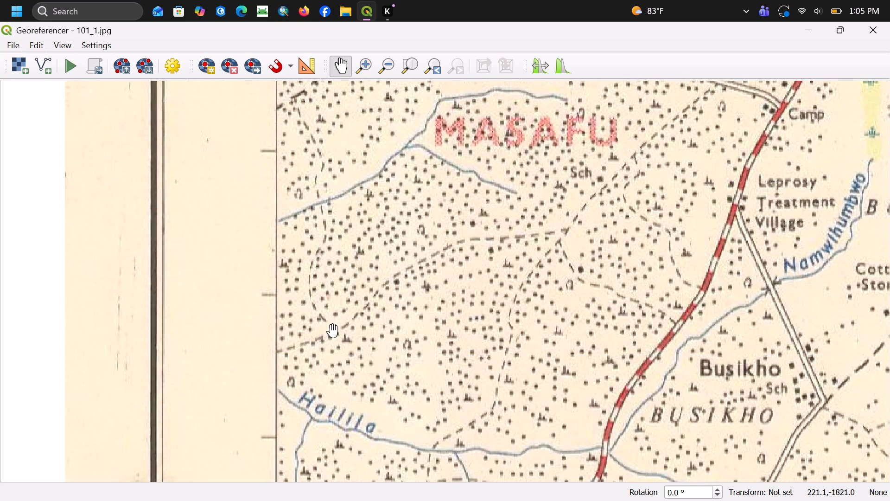
left_click_drag(333, 331, 324, 212)
left_click_drag(318, 316, 331, 223)
left_click_drag(329, 300, 332, 239)
left_click_drag(336, 313, 333, 236)
left_click_drag(334, 322, 332, 229)
left_click_drag(329, 282, 331, 207)
left_click_drag(319, 295, 316, 218)
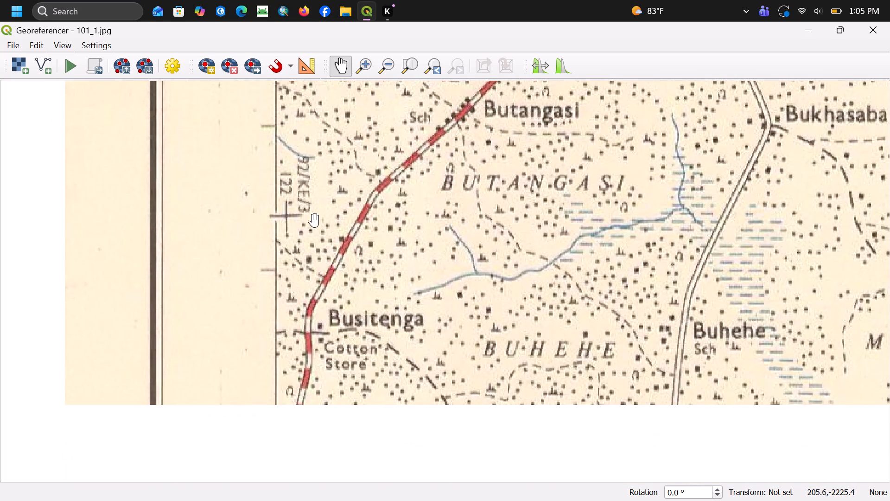
left_click_drag(312, 294, 313, 254)
Trace the western frame edge back north to the northwest corner and re-examine the latitude and longitude labels along it.
left_click_drag(318, 249, 319, 409)
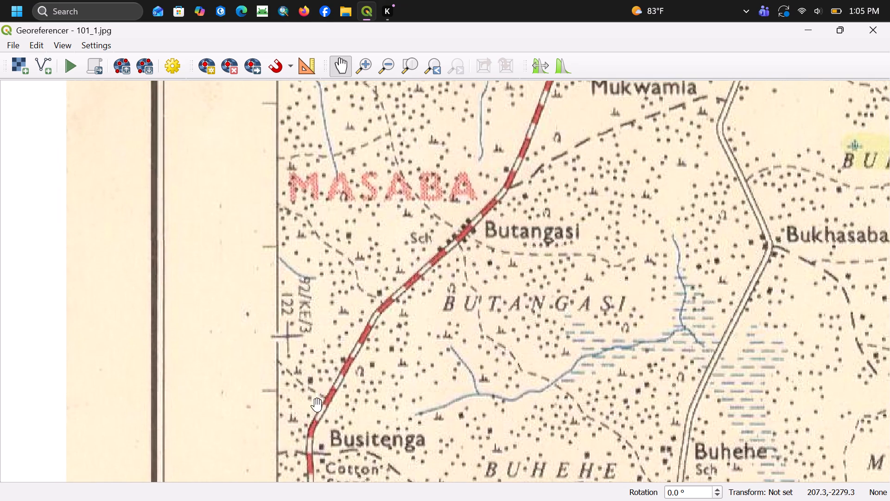
left_click_drag(334, 357, 331, 408)
left_click_drag(334, 297, 346, 417)
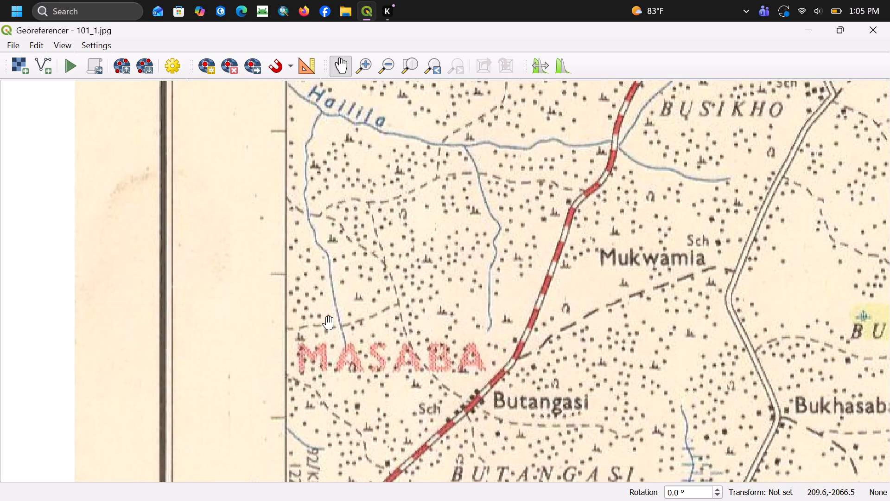
left_click_drag(329, 323, 325, 406)
left_click_drag(339, 301, 332, 336)
left_click_drag(336, 291, 336, 323)
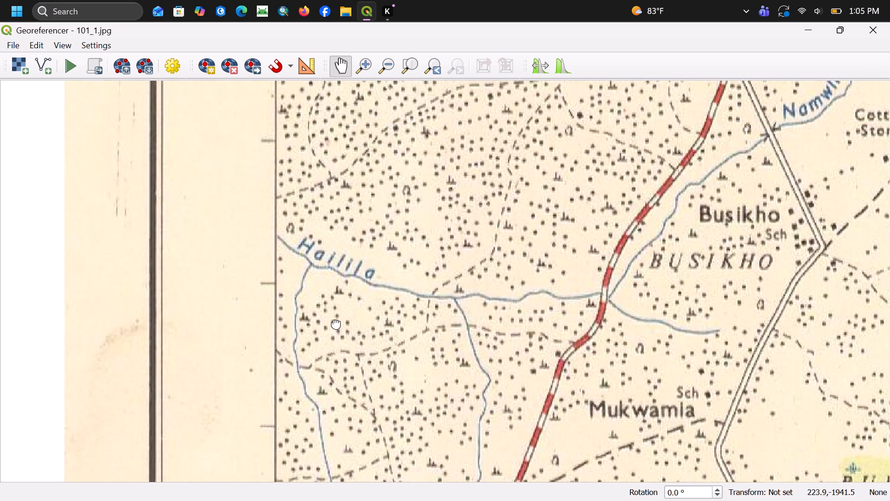
left_click_drag(336, 323, 335, 324)
left_click_drag(331, 294, 330, 327)
left_click_drag(331, 307, 334, 336)
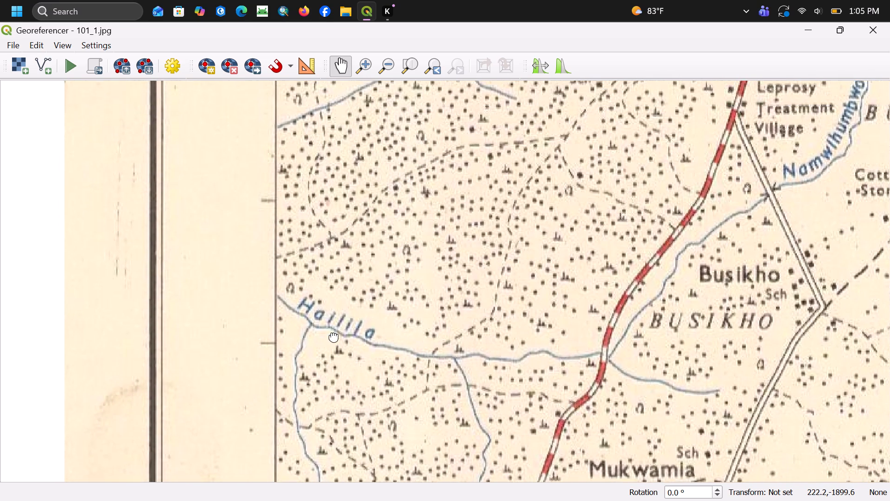
left_click_drag(334, 336, 334, 352)
left_click_drag(339, 316, 338, 353)
left_click_drag(339, 315, 340, 343)
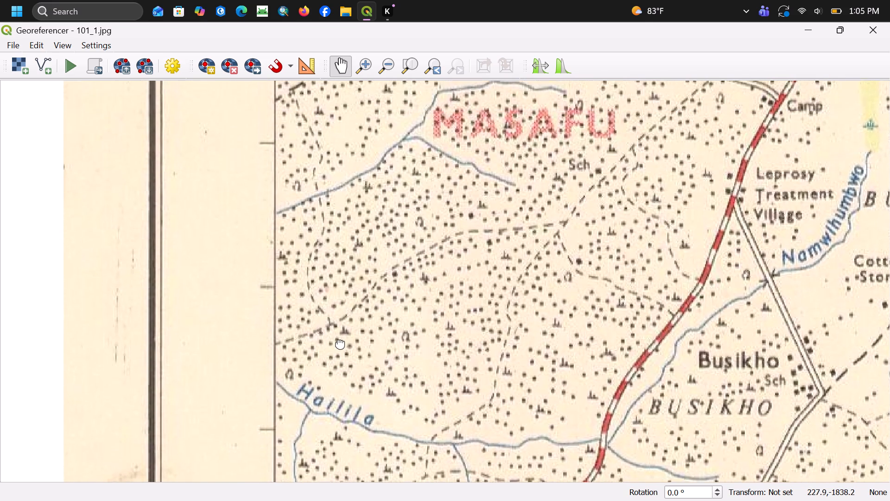
left_click_drag(340, 343, 341, 374)
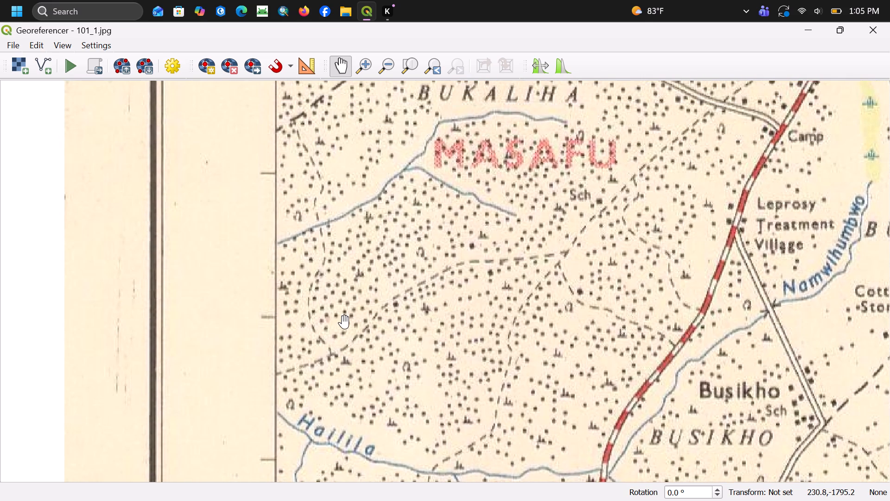
left_click_drag(382, 282, 375, 448)
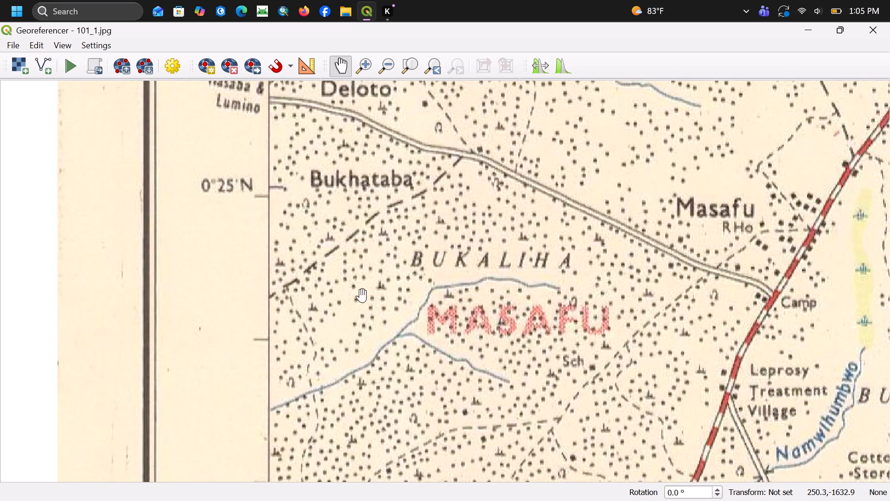
left_click_drag(358, 279, 388, 452)
left_click_drag(374, 260, 368, 421)
left_click_drag(372, 253, 356, 459)
left_click_drag(355, 324, 352, 398)
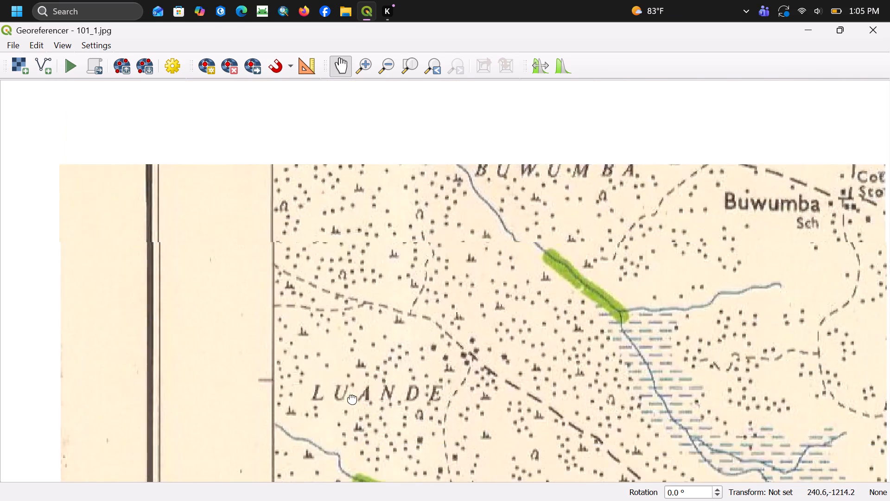
left_click_drag(352, 398, 347, 500)
left_click_drag(347, 241, 347, 428)
left_click_drag(334, 250, 341, 401)
left_click_drag(334, 268, 336, 414)
left_click_drag(324, 317, 333, 474)
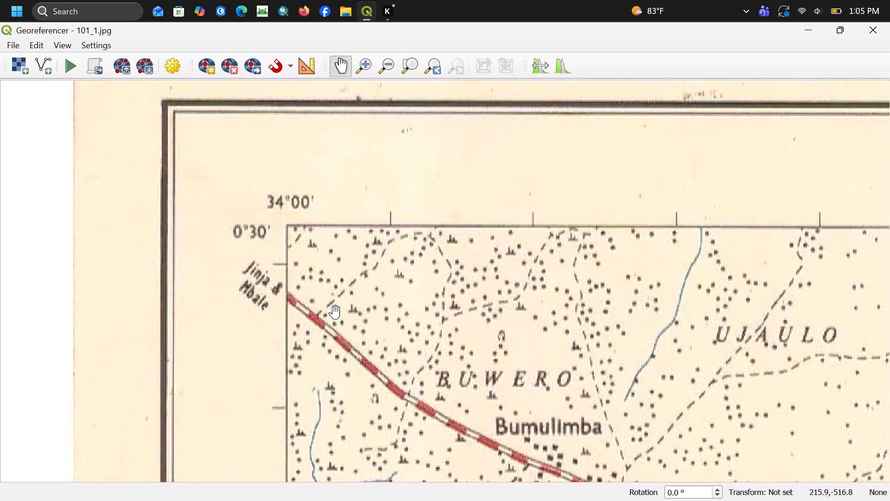
left_click_drag(337, 318, 357, 482)
left_click_drag(344, 373, 383, 289)
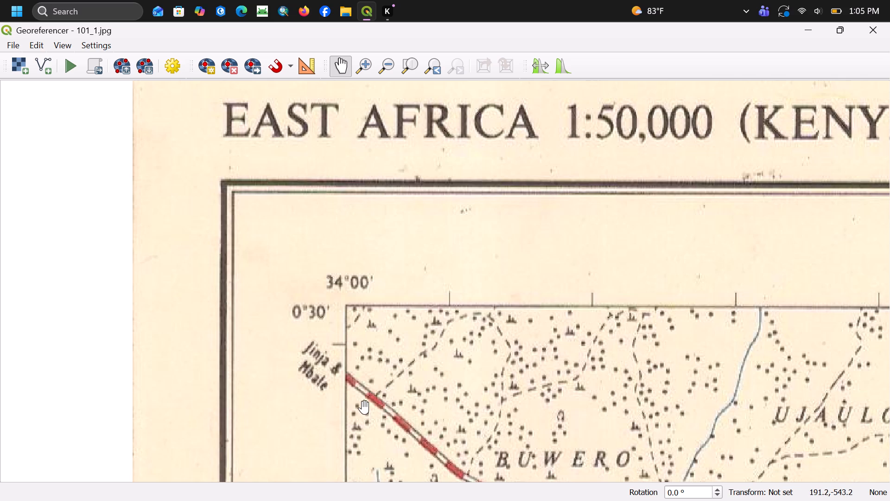
Follow the northern edge of the map frame east from the northwest corner, examining the longitude labels and ticks.
left_click_drag(406, 404, 404, 276)
left_click_drag(403, 268, 400, 245)
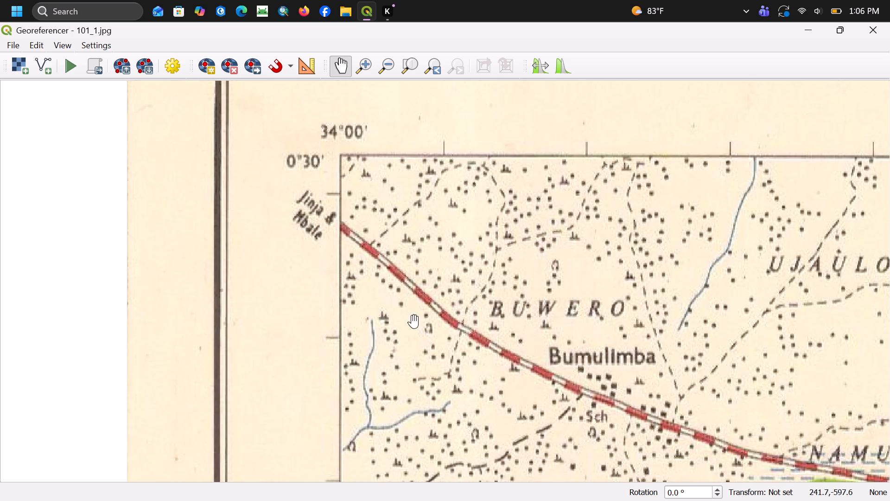
left_click_drag(560, 371, 150, 296)
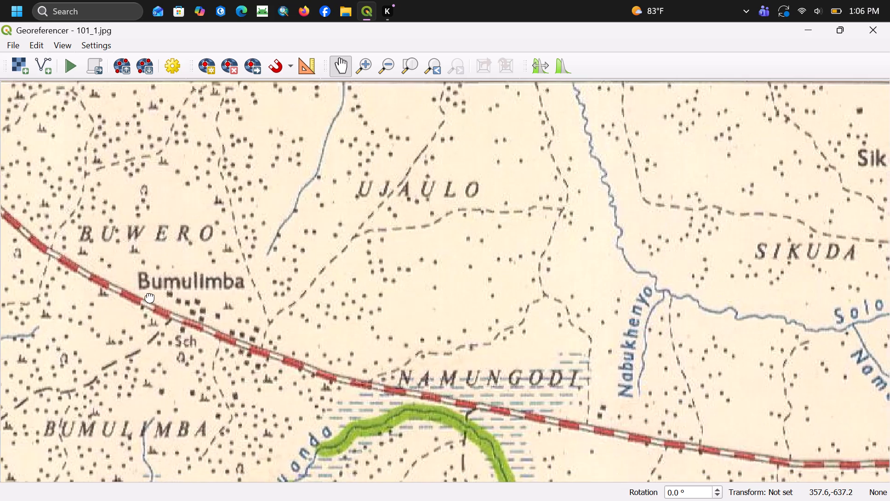
left_click_drag(150, 296, 148, 296)
left_click_drag(731, 328, 292, 354)
left_click_drag(566, 314, 280, 322)
left_click(279, 322)
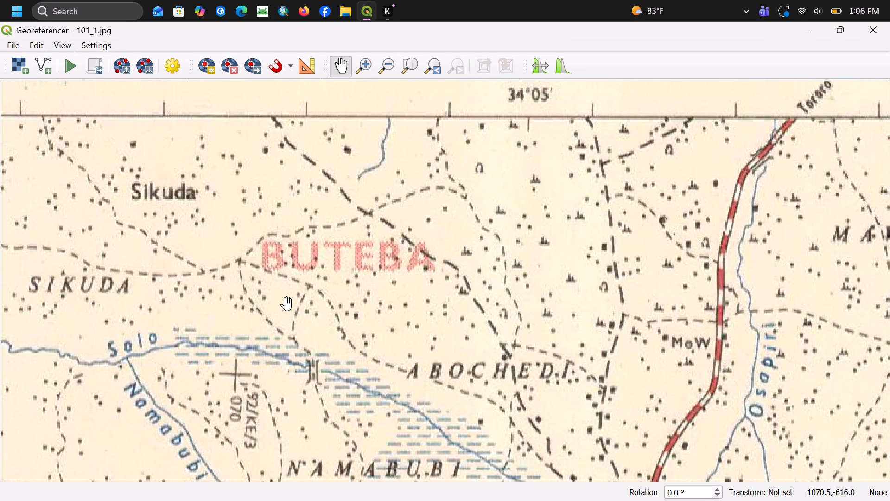
left_click_drag(591, 212, 476, 251)
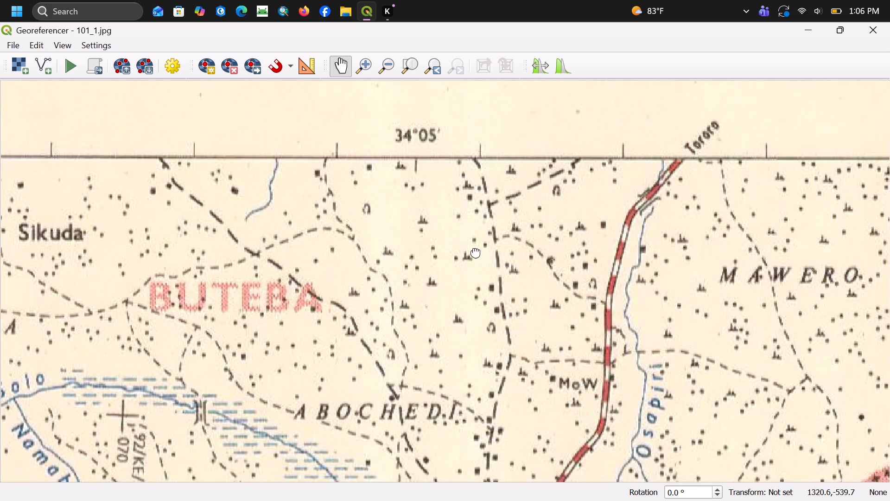
left_click_drag(476, 251, 369, 258)
left_click_drag(589, 263, 558, 285)
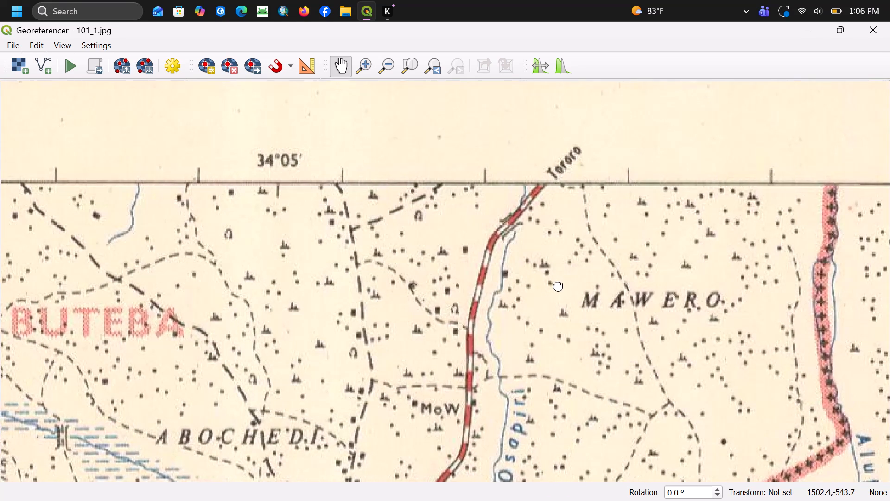
left_click_drag(558, 285, 555, 288)
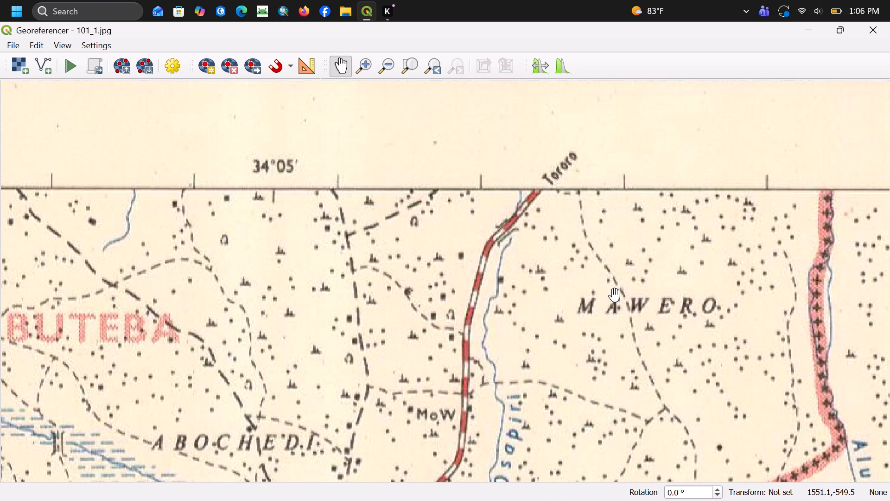
left_click_drag(615, 295, 282, 304)
left_click_drag(547, 295, 448, 333)
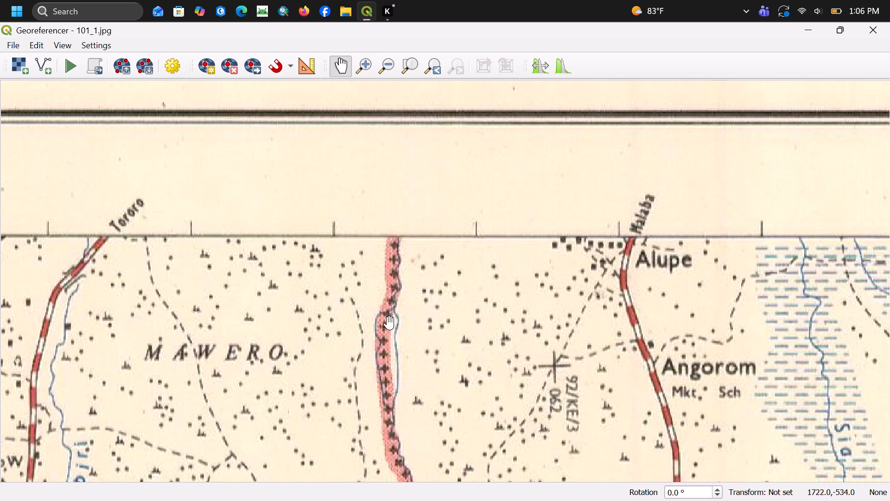
left_click_drag(496, 270, 175, 237)
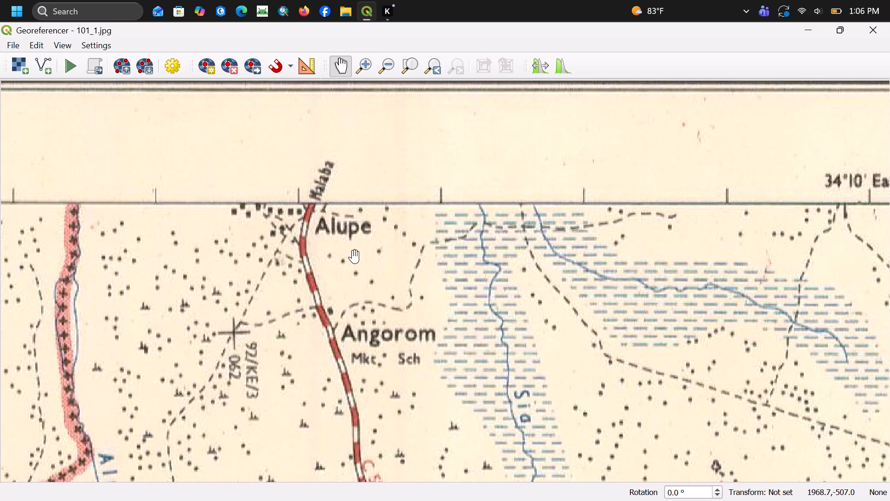
left_click_drag(520, 273, 432, 248)
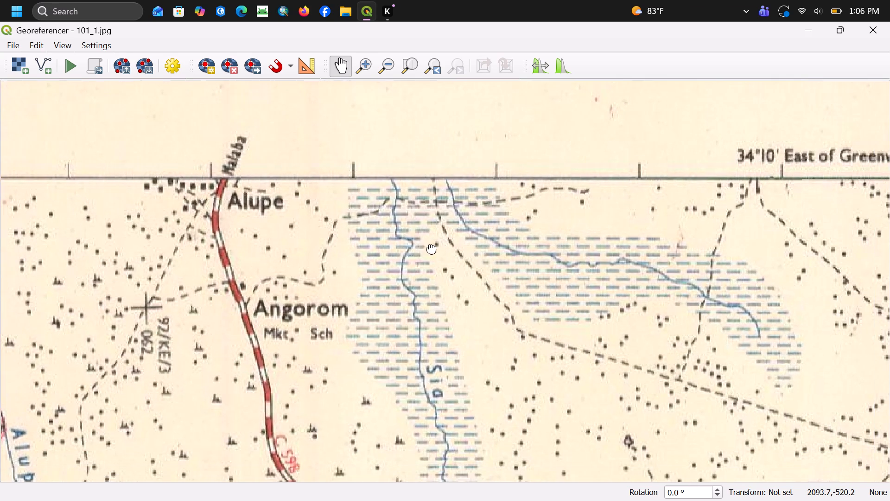
left_click_drag(432, 248, 420, 227)
left_click_drag(532, 291, 413, 270)
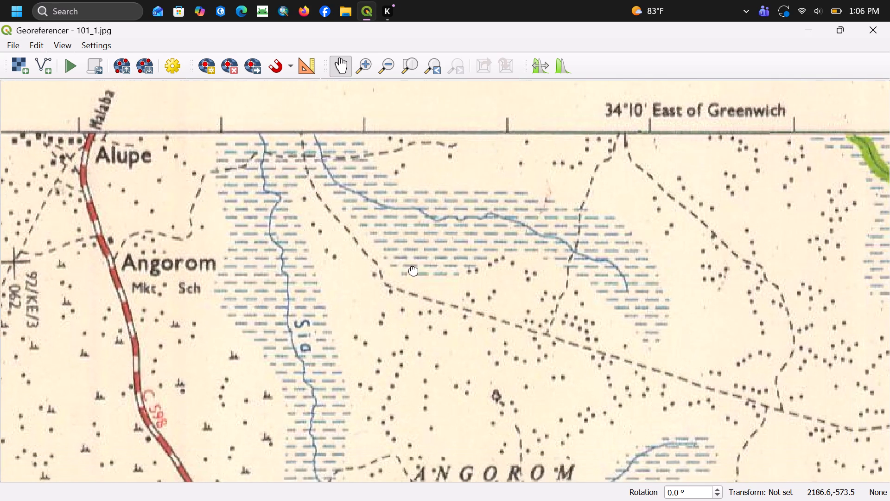
Look across the map interior from the Angorom area past Bogendi to the eastern edge of the map frame.
left_click_drag(413, 270, 403, 173)
left_click_drag(413, 284, 409, 205)
left_click_drag(547, 392, 512, 233)
left_click_drag(508, 313, 493, 223)
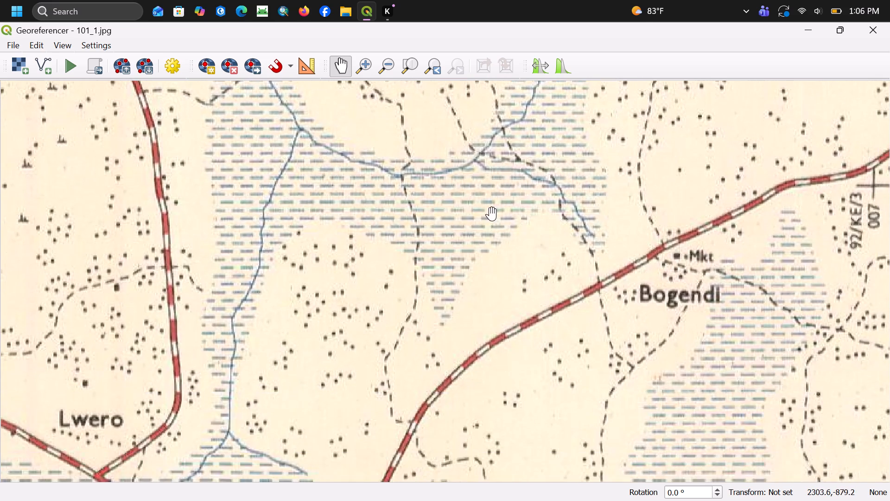
left_click_drag(633, 256, 651, 234)
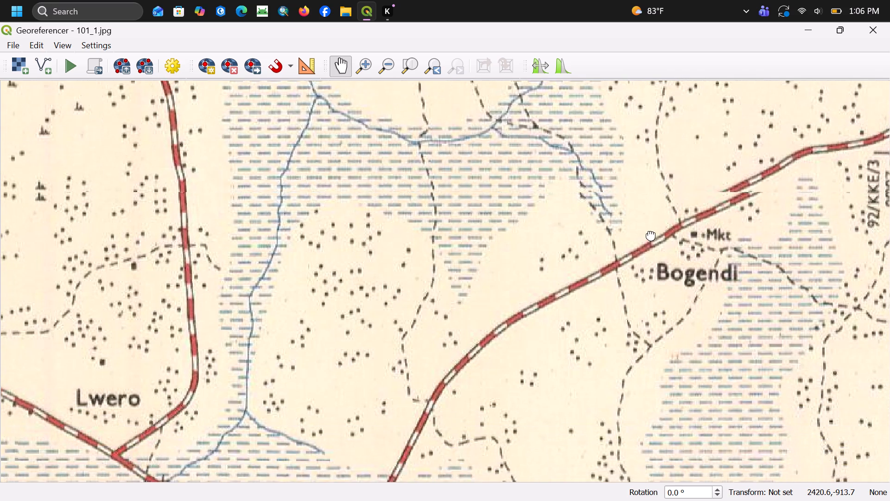
left_click_drag(651, 234, 645, 153)
left_click_drag(614, 441, 484, 311)
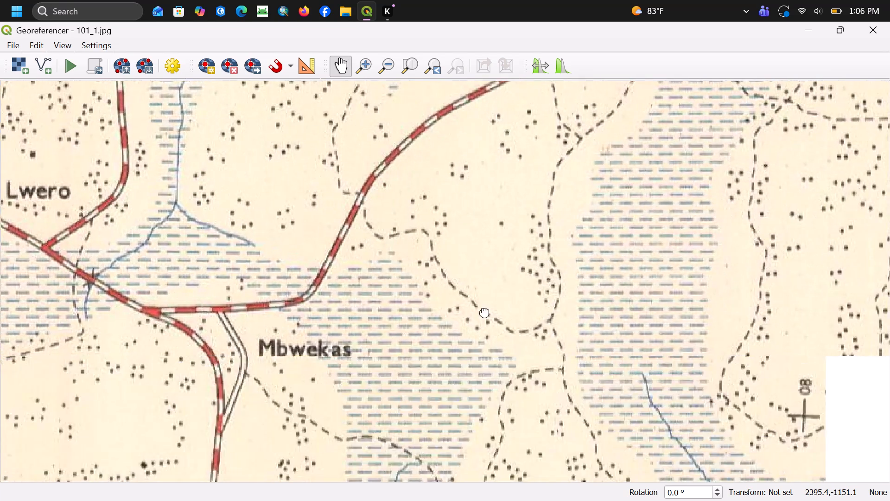
left_click_drag(484, 311, 464, 311)
left_click_drag(553, 313, 307, 386)
left_click_drag(574, 369, 328, 443)
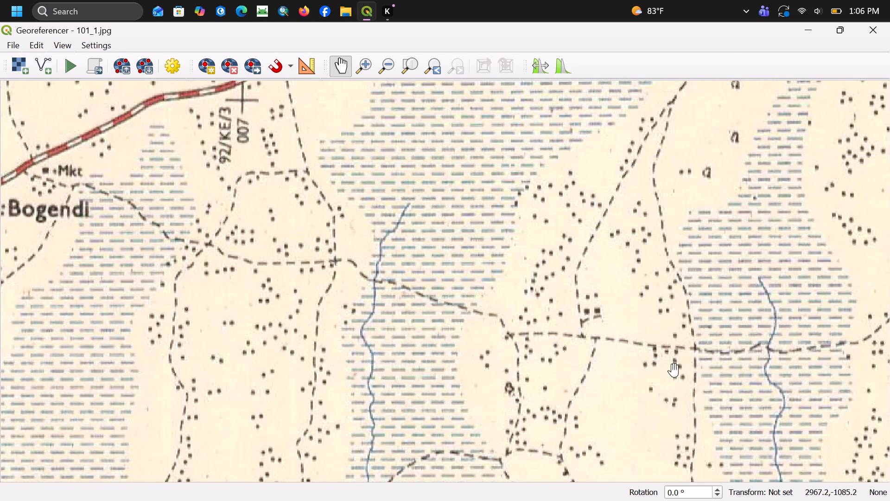
left_click_drag(681, 364, 229, 434)
left_click_drag(655, 357, 412, 442)
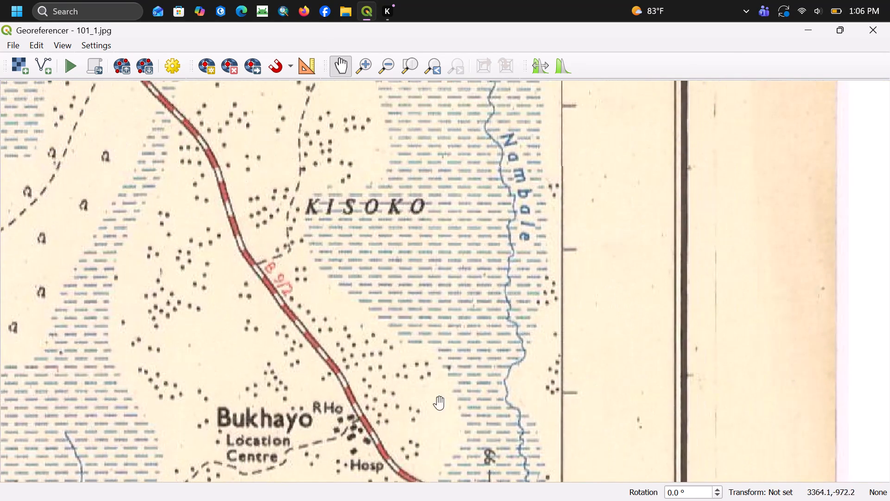
Follow the eastern edge of the map frame north and examine the coordinate labels and ticks at its northeast corner up close.
left_click_drag(518, 357, 494, 414)
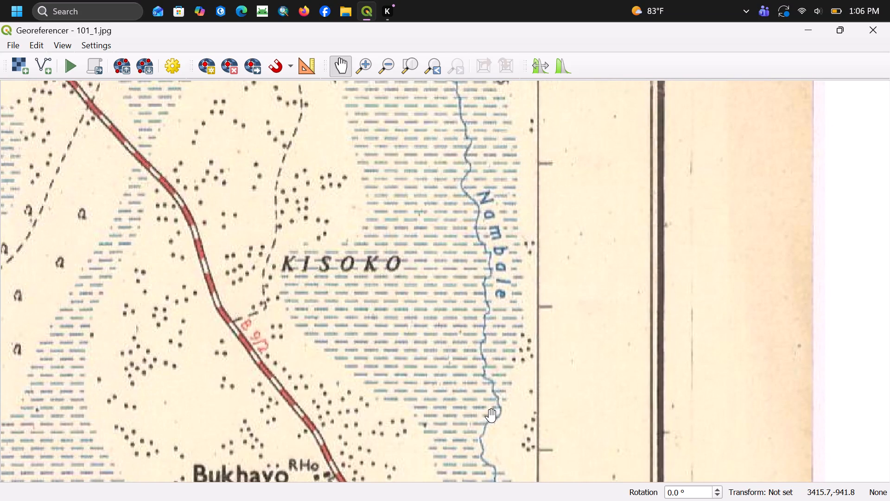
left_click_drag(636, 275, 602, 500)
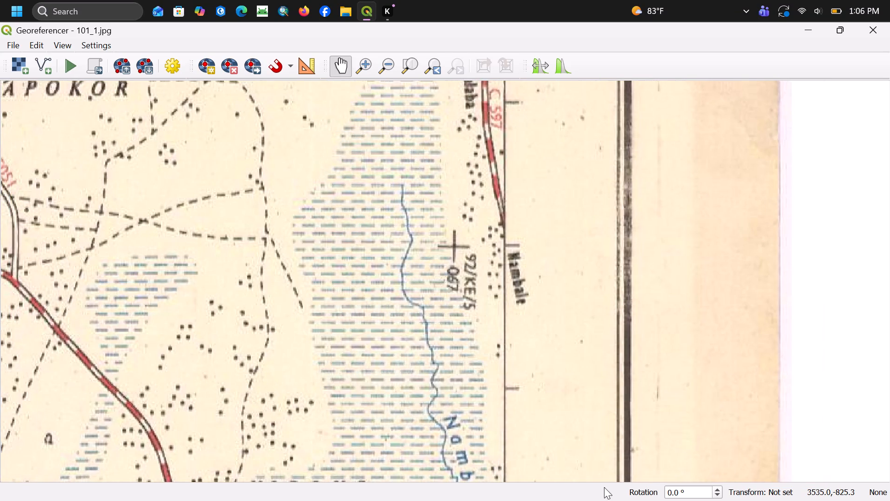
left_click_drag(571, 319, 584, 499)
left_click_drag(552, 335, 552, 375)
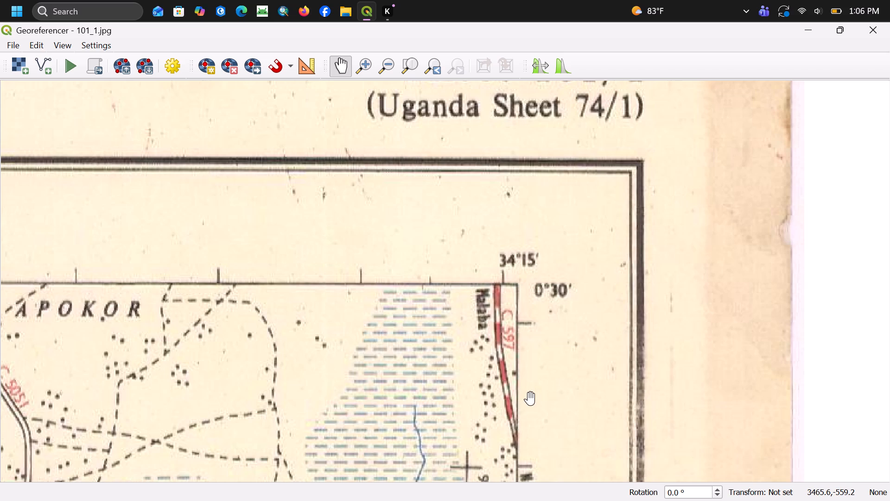
scroll(550, 299, "up", 2)
scroll(552, 319, "down", 1)
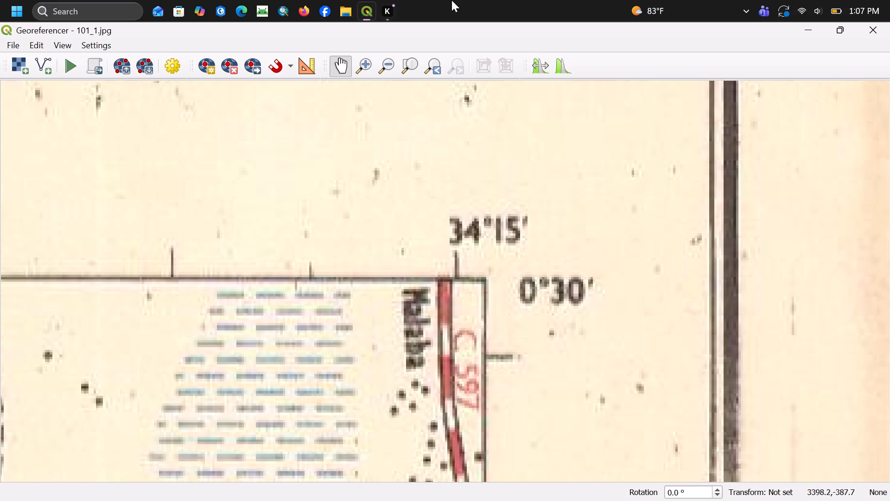
scroll(421, 348, "up", 1)
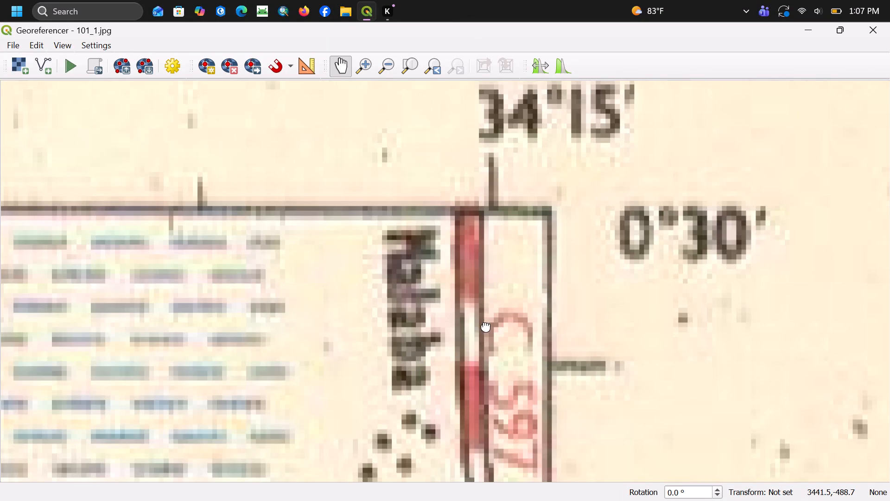
Place a ground control point on the northeast outer corner of the map frame, beside the 34°15' and 0°30' labels.
left_click_drag(486, 326, 392, 357)
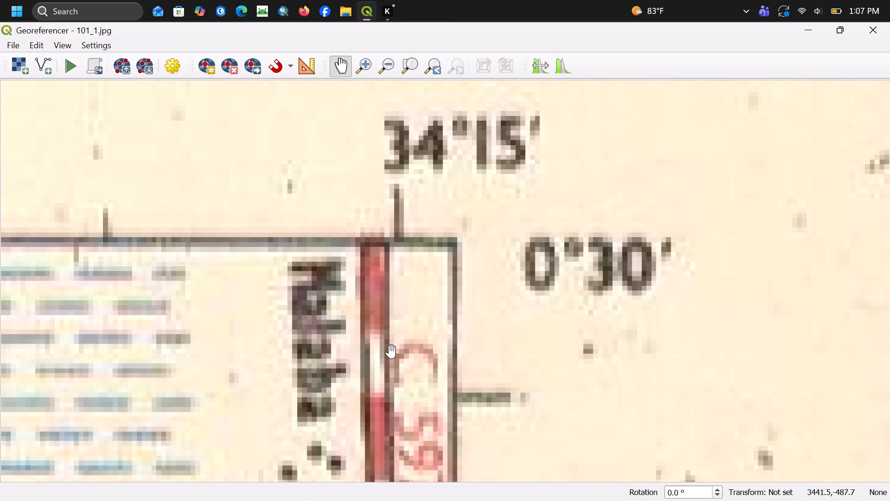
scroll(391, 352, "up", 1)
left_click_drag(399, 349, 343, 500)
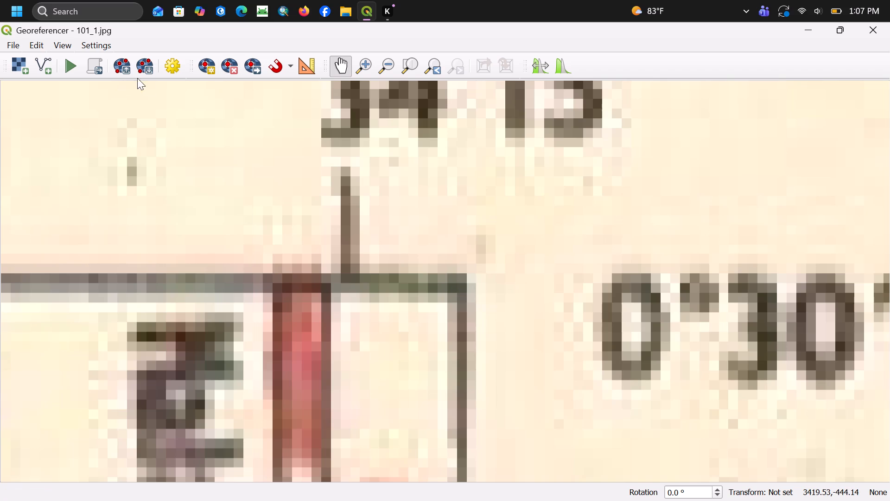
left_click(203, 67)
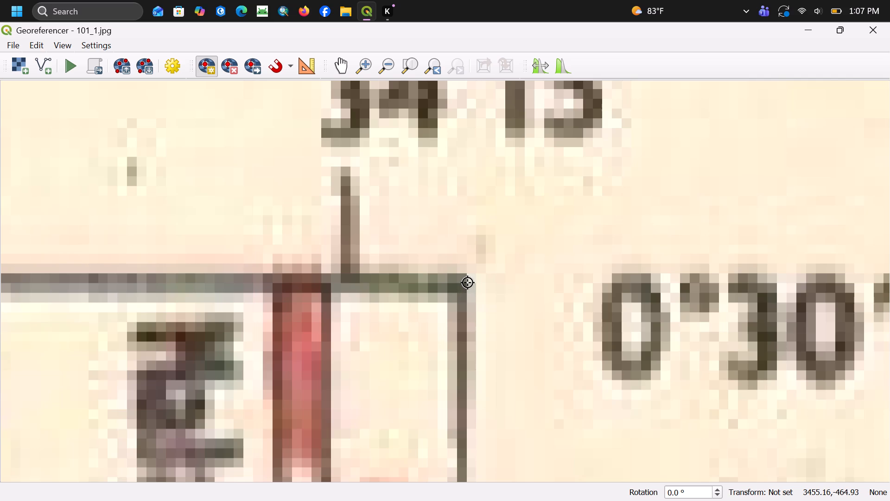
left_click(470, 280)
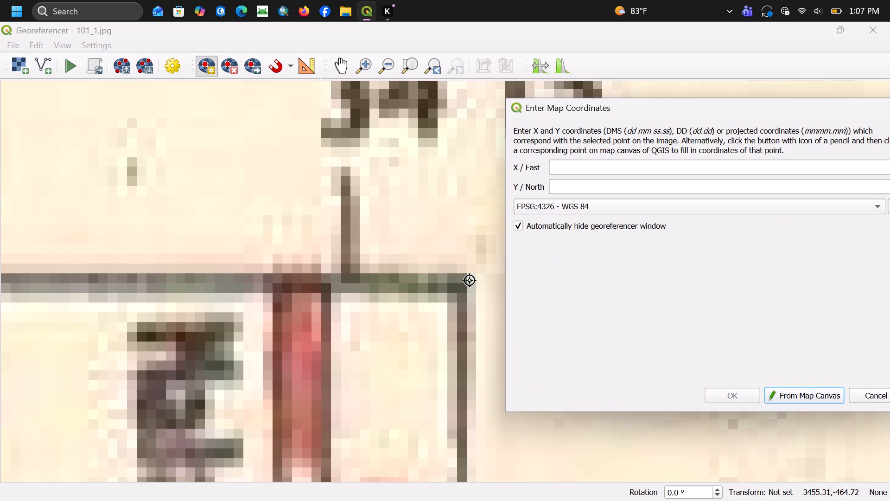
Set the northeast control point's coordinates to X/East 34.500 and Y/North 0.500 in EPSG:4326 - WGS 84.
left_click(571, 168)
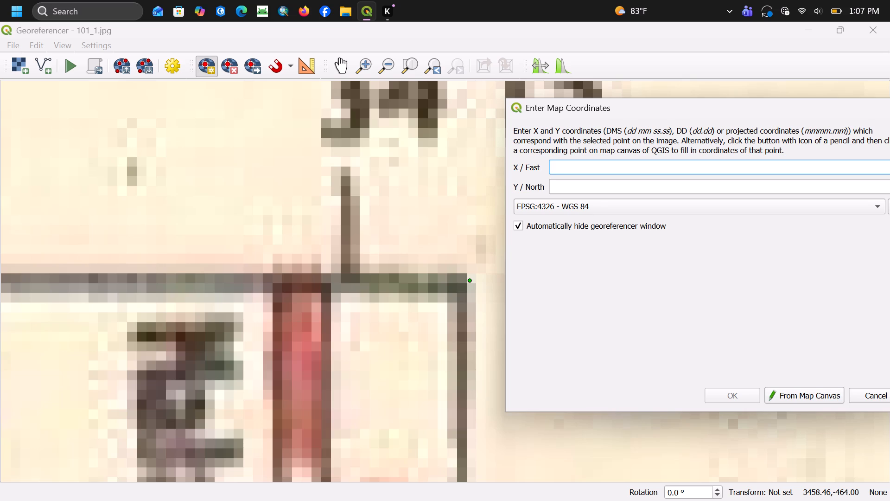
left_click(564, 186)
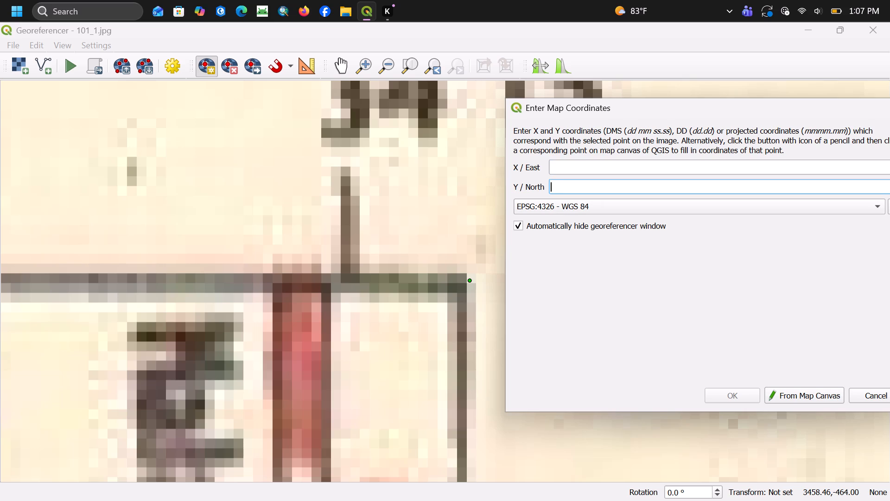
key("o")
key("o")
key("0")
key("period")
type("500")
left_click(578, 160)
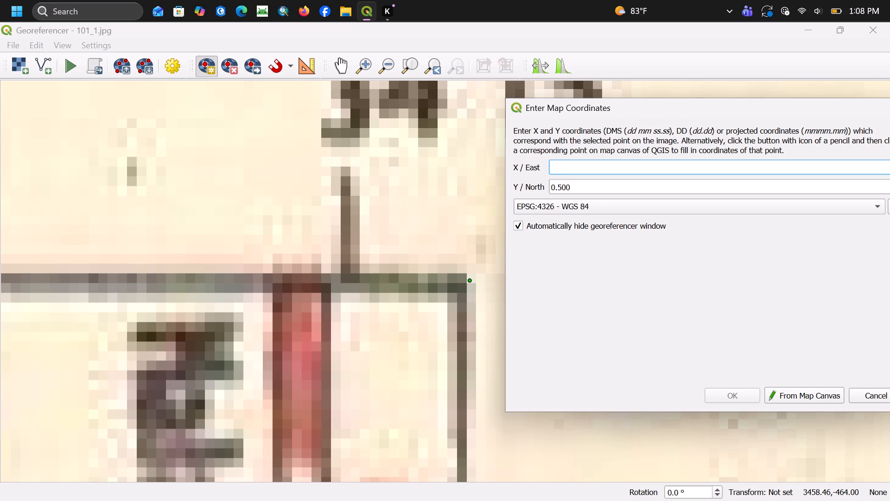
type("34")
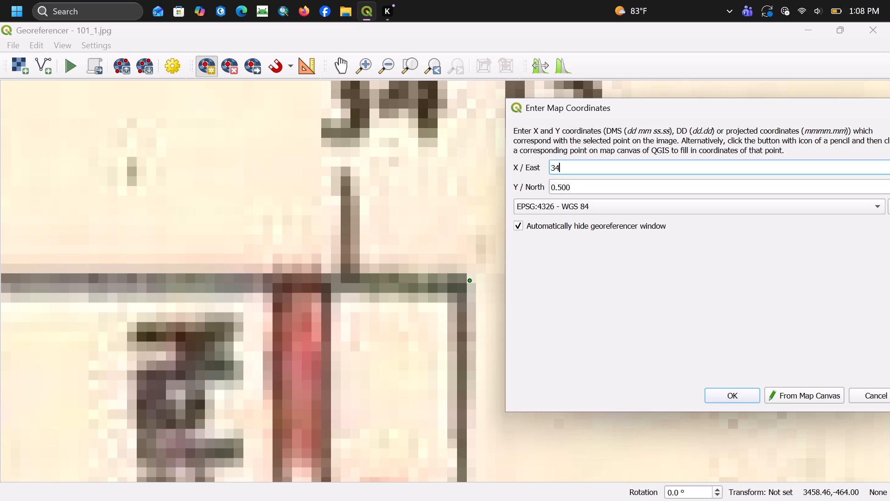
type(".500")
left_click(746, 394)
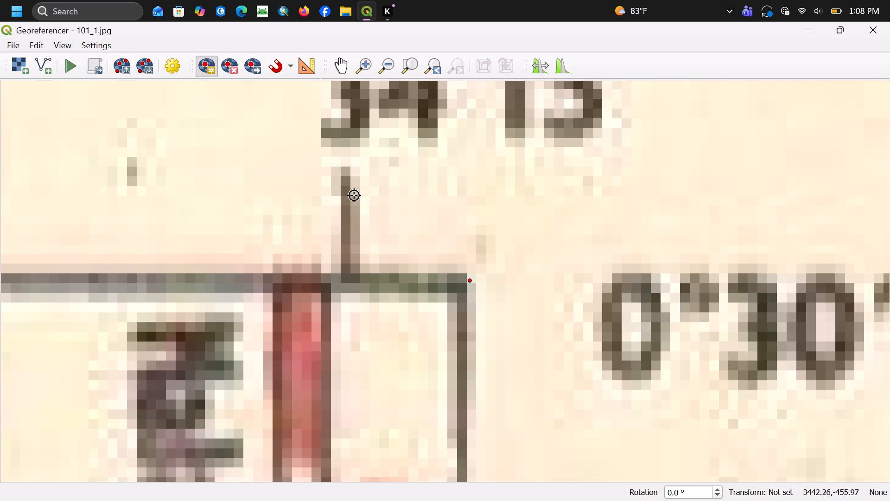
Follow the northern edge of the map frame west from the northeast corner to the green-highlighted stream, examining the ticks up close.
left_click(340, 66)
left_click_drag(146, 315, 814, 207)
left_click_drag(269, 223, 715, 258)
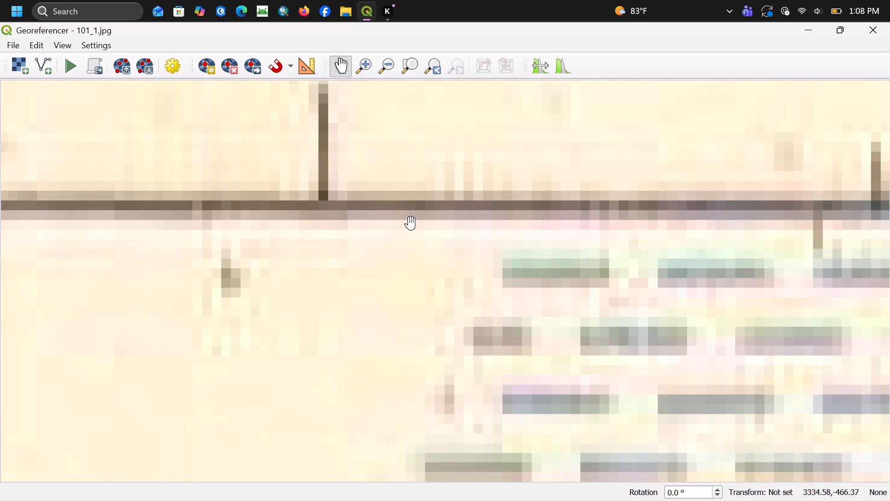
left_click_drag(241, 251, 889, 253)
left_click_drag(47, 259, 783, 288)
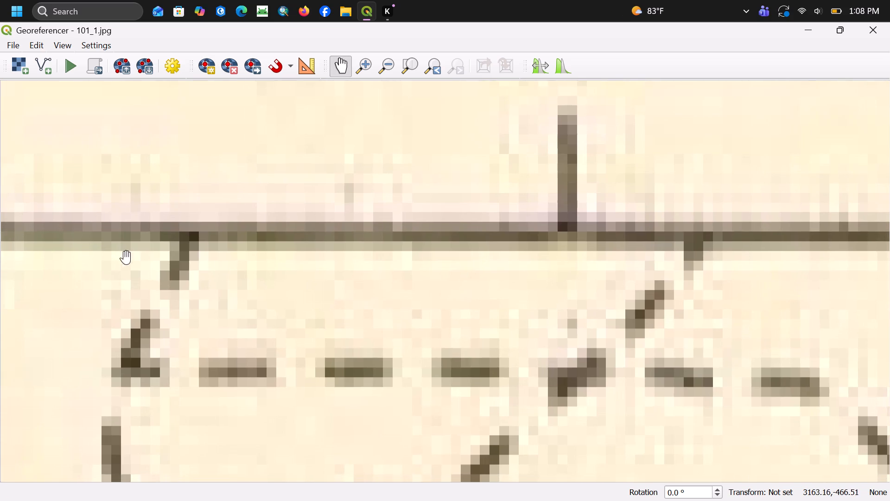
left_click_drag(98, 264, 833, 217)
left_click_drag(27, 249, 800, 231)
left_click_drag(172, 246, 611, 222)
left_click_drag(186, 232, 849, 263)
left_click_drag(348, 294, 492, 286)
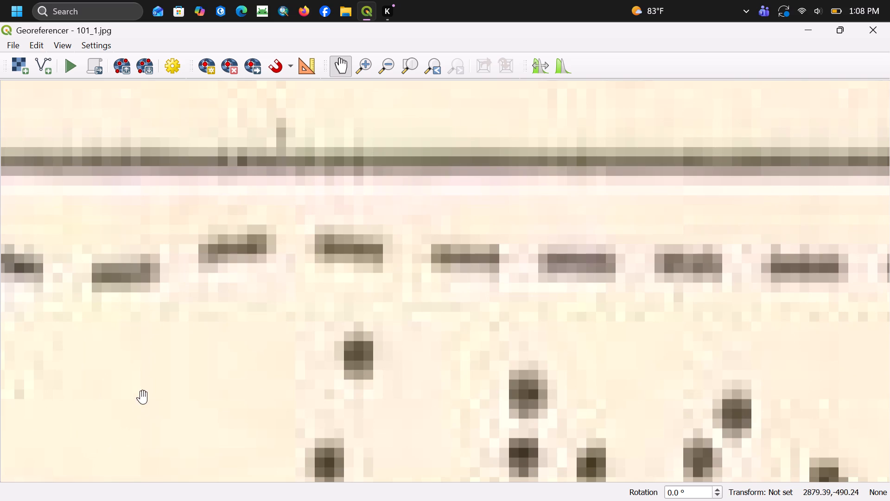
left_click_drag(125, 211, 655, 262)
left_click_drag(360, 347, 756, 262)
left_click_drag(290, 317, 838, 307)
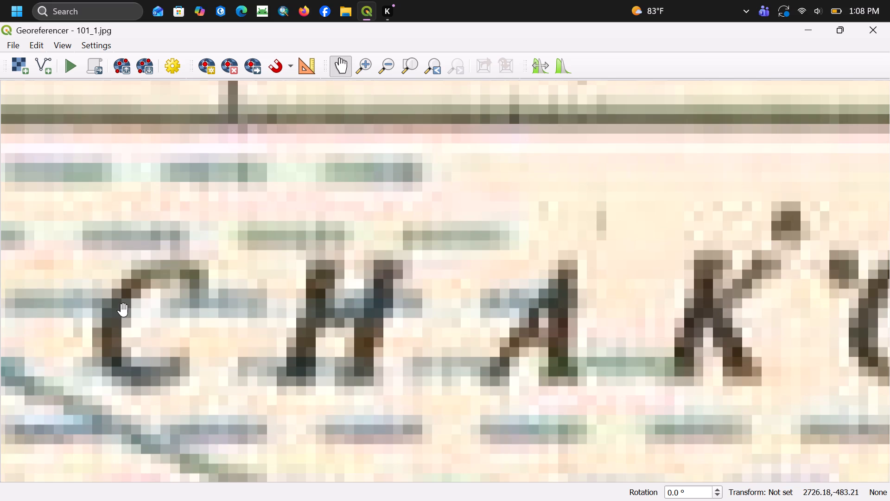
left_click_drag(184, 264, 889, 351)
left_click_drag(174, 325, 670, 327)
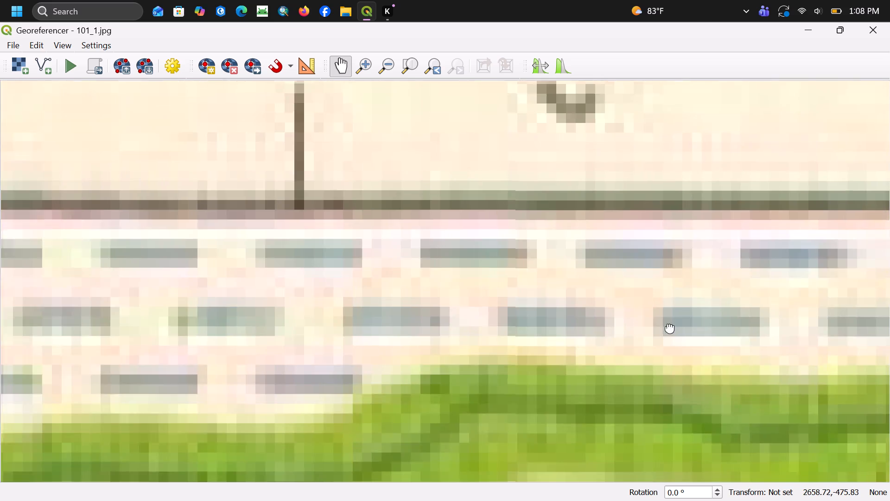
left_click_drag(670, 327, 885, 316)
left_click_drag(121, 316, 438, 334)
Continue west along the northern frame edge past Alupe to the northwest corner and examine its latitude and longitude labels.
scroll(441, 330, "down", 2)
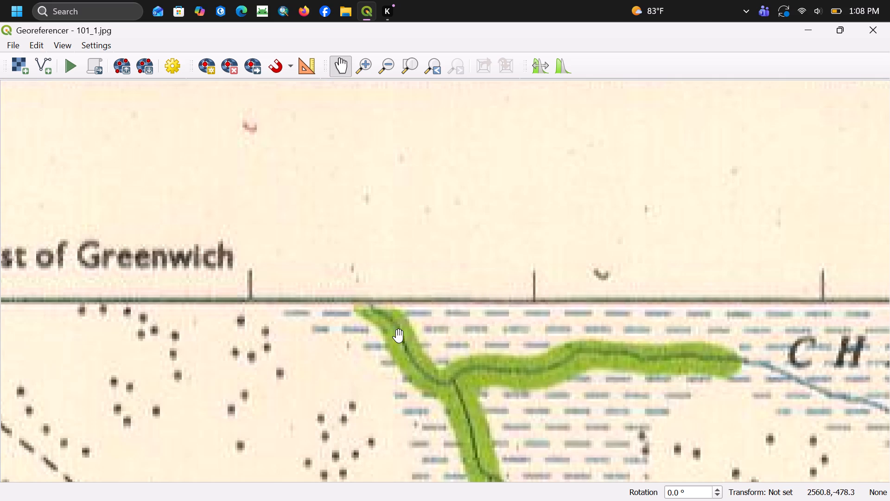
scroll(387, 337, "down", 1)
left_click_drag(331, 356, 875, 266)
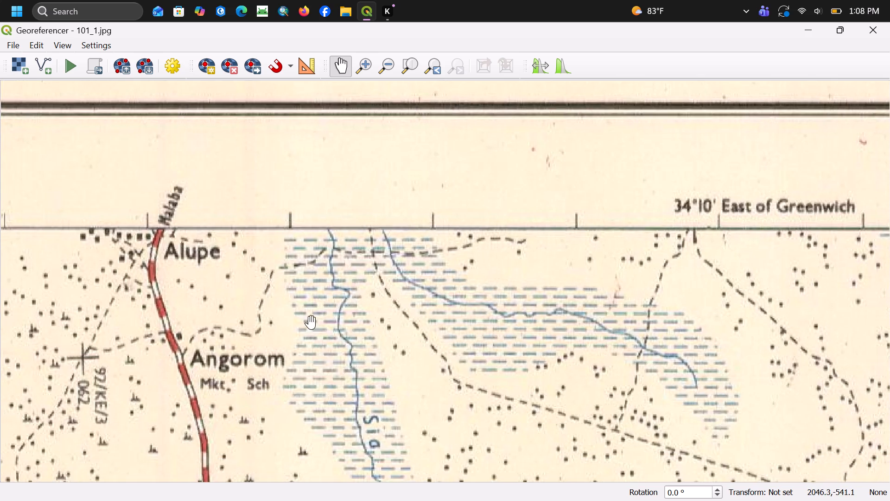
left_click_drag(311, 322, 768, 290)
scroll(557, 330, "down", 2)
left_click_drag(403, 338, 831, 276)
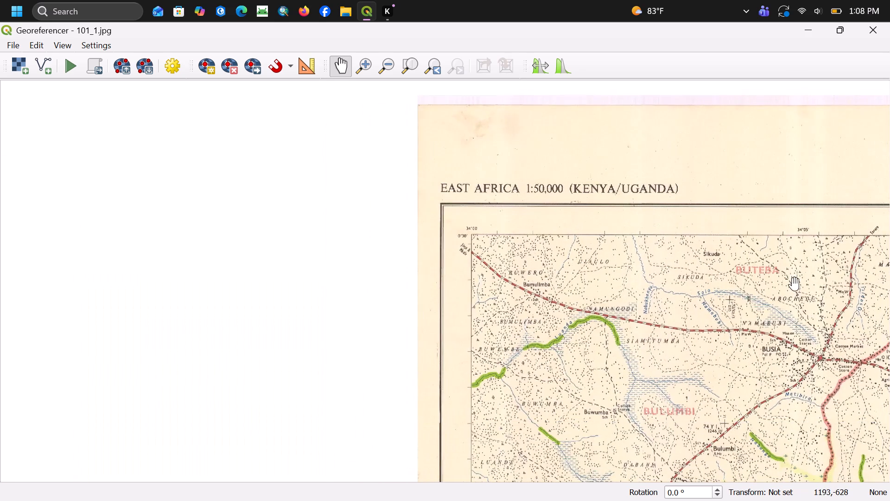
scroll(559, 312, "up", 1)
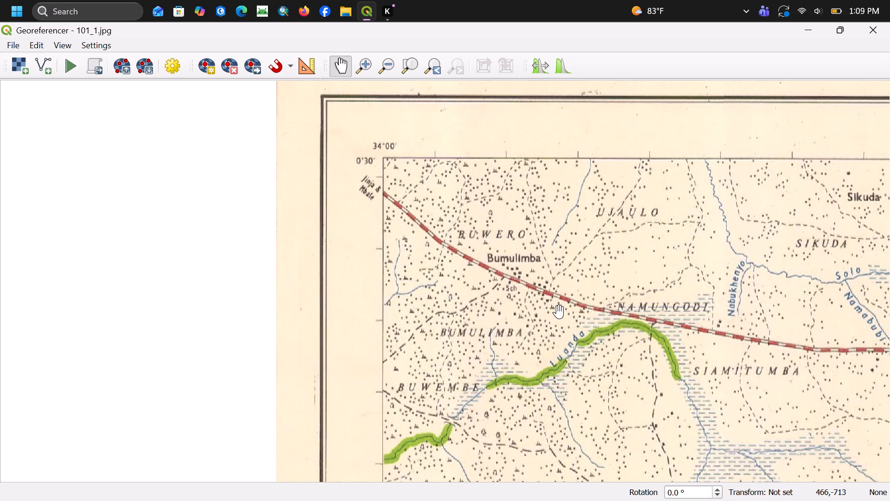
left_click_drag(451, 276, 449, 349)
scroll(434, 296, "up", 1)
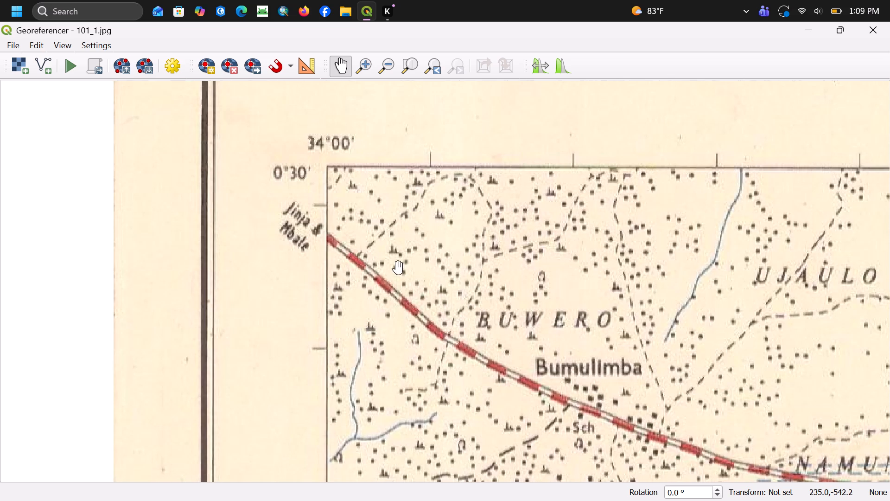
left_click_drag(398, 268, 395, 342)
scroll(365, 299, "up", 1)
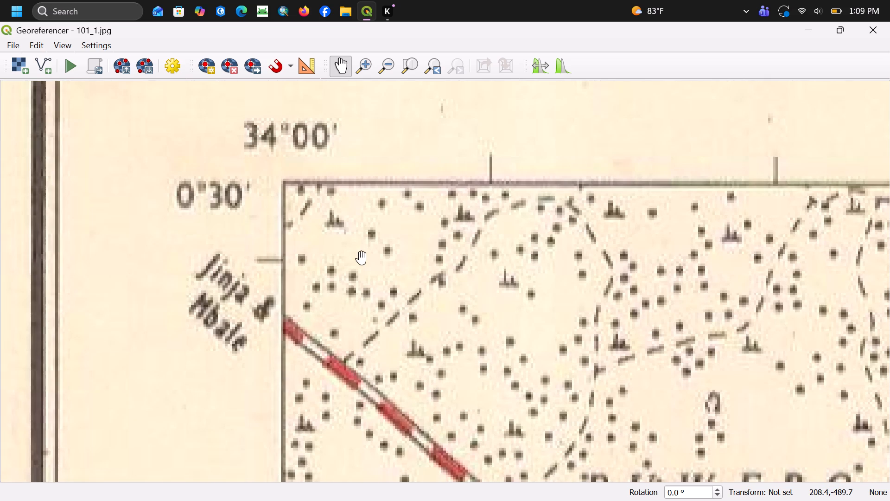
left_click_drag(328, 200, 328, 237)
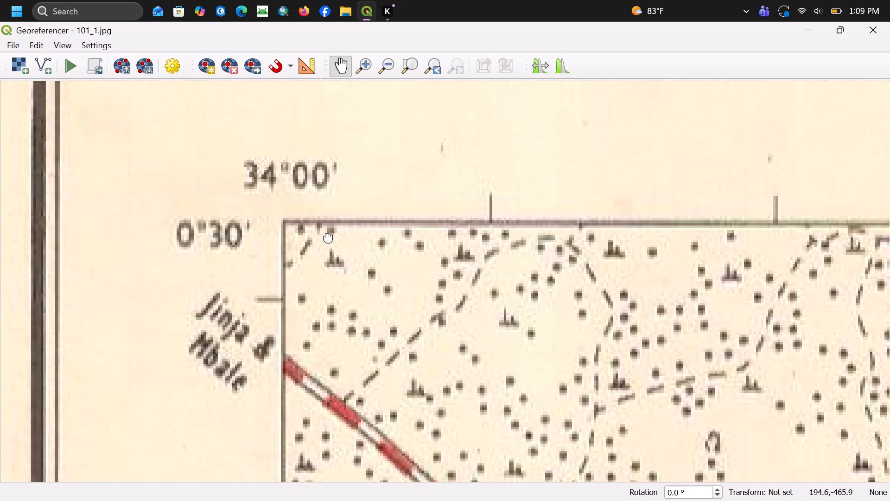
left_click_drag(328, 237, 325, 257)
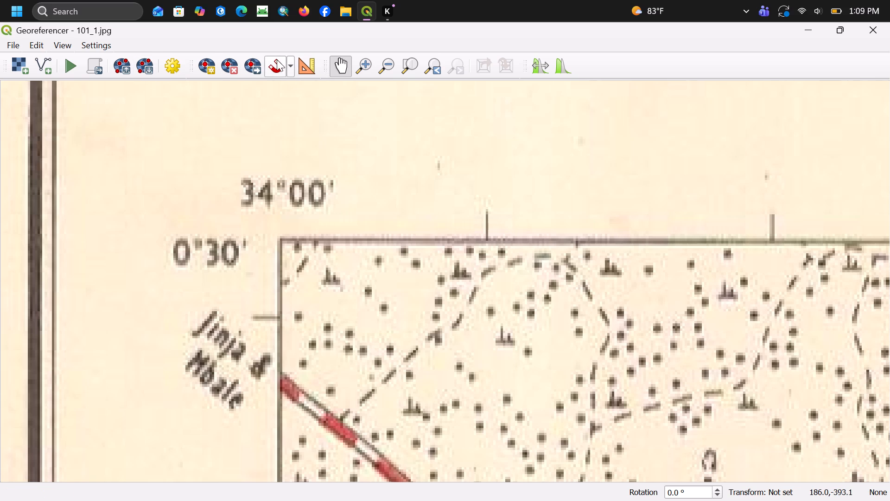
Place a ground control point on the northwest outer corner of the map frame, beside the 34°00' and 0°30' labels.
scroll(331, 310, "up", 2)
left_click_drag(304, 274, 382, 375)
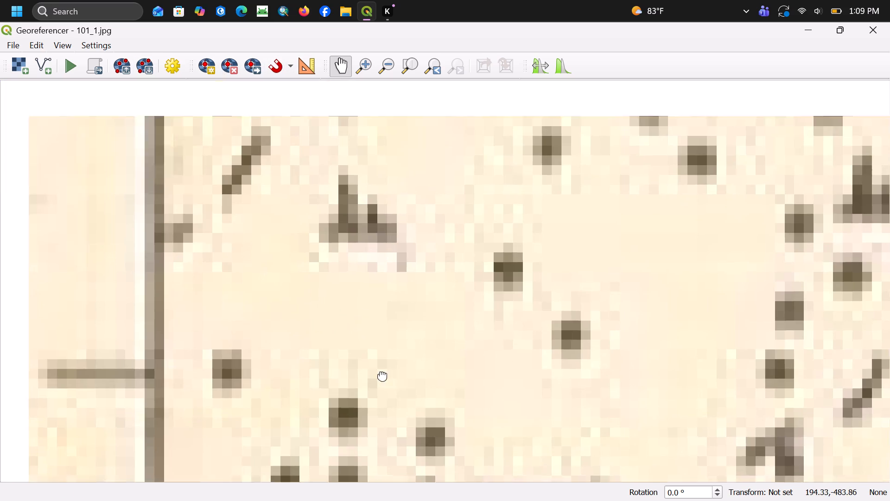
left_click_drag(382, 375, 467, 500)
left_click_drag(389, 302, 409, 500)
left_click_drag(405, 434, 402, 410)
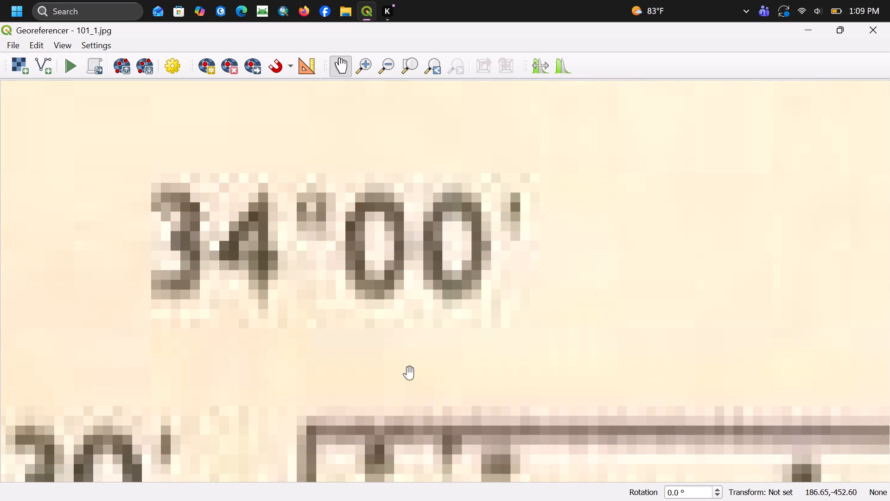
left_click_drag(371, 435, 379, 390)
scroll(327, 394, "up", 1)
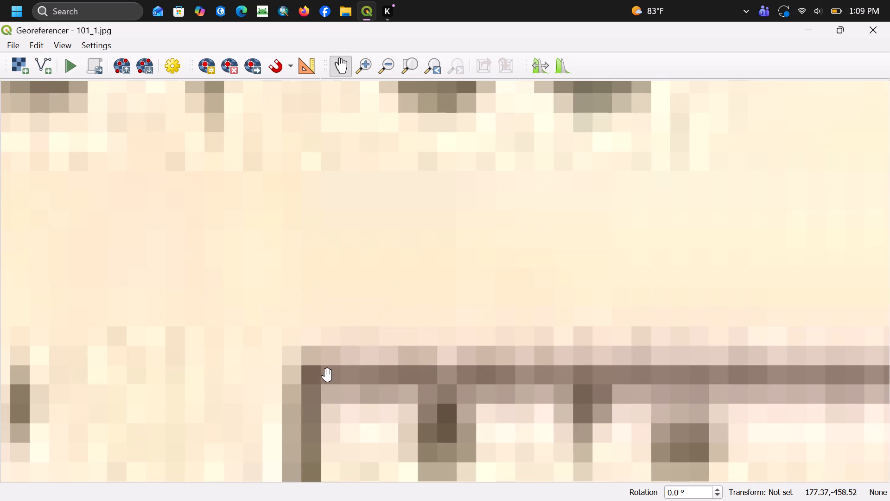
left_click_drag(327, 375, 337, 398)
scroll(340, 395, "down", 1)
left_click_drag(340, 395, 342, 391)
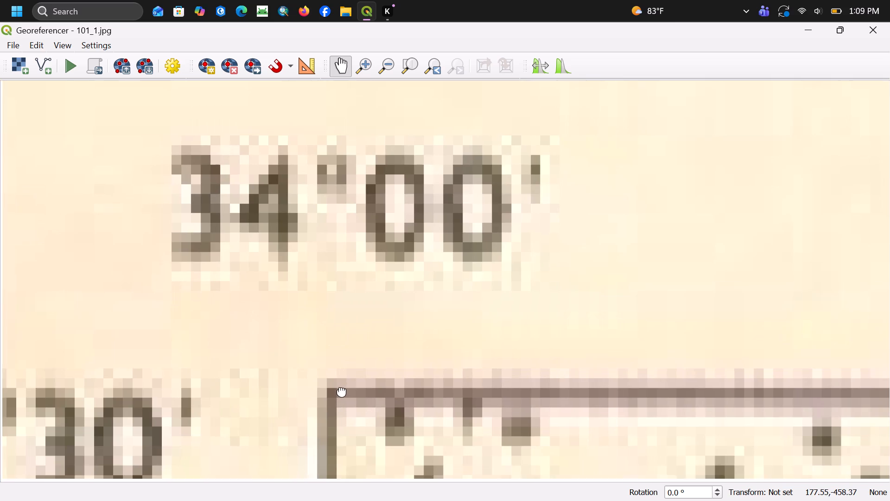
left_click_drag(342, 391, 342, 370)
left_click(211, 75)
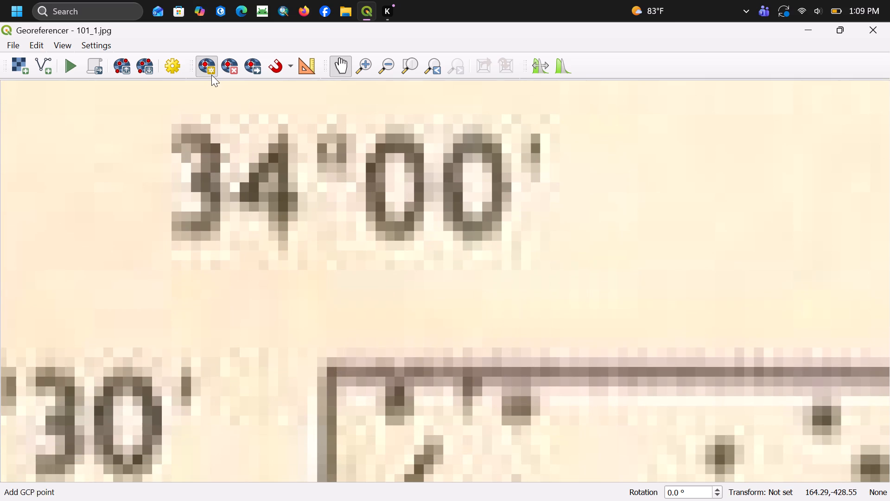
left_click(324, 363)
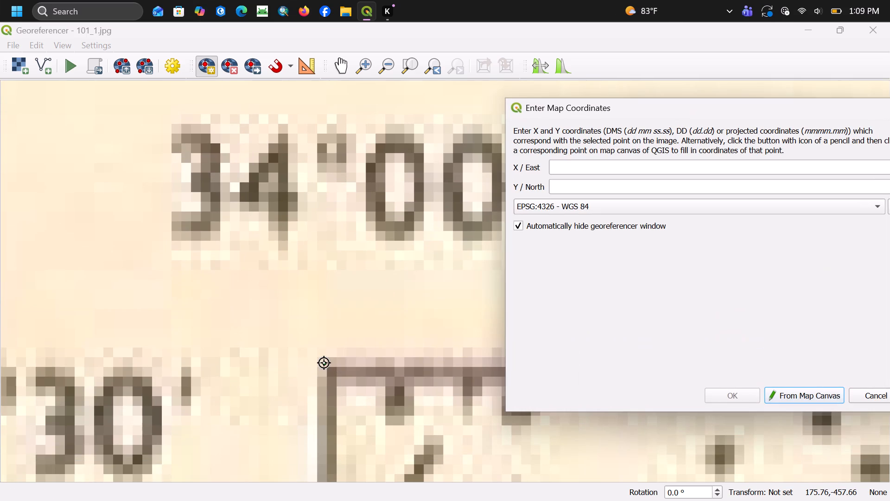
Set the northwest control point's coordinates to X/East 34.00 and Y/North 0.500 in EPSG:4326 - WGS 84.
left_click(571, 169)
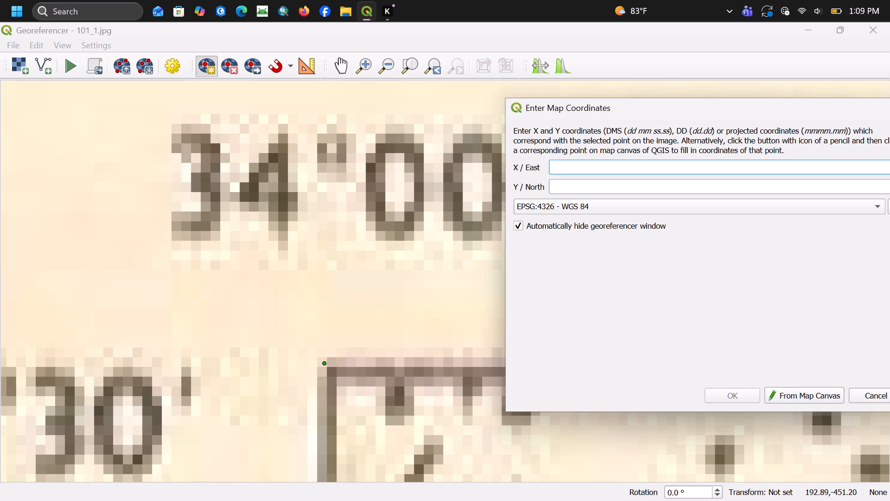
type("34")
type(".00")
left_click(565, 187)
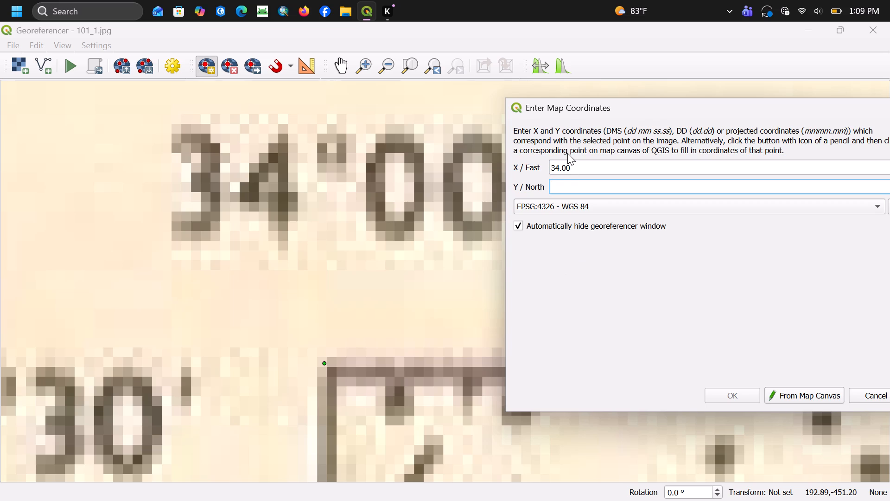
type("0.")
type("500")
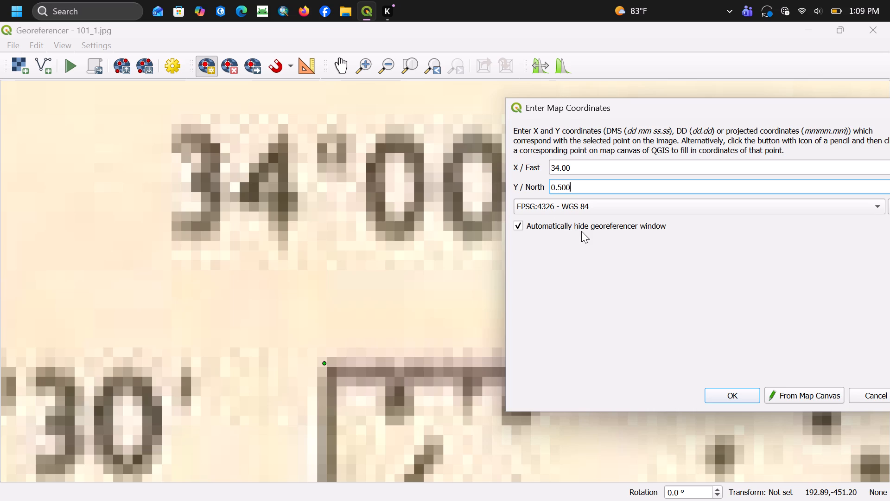
left_click(719, 391)
Follow the western edge of the map frame south from the northwest corner past the 0°25' N label to Masaba.
scroll(424, 409, "down", 2)
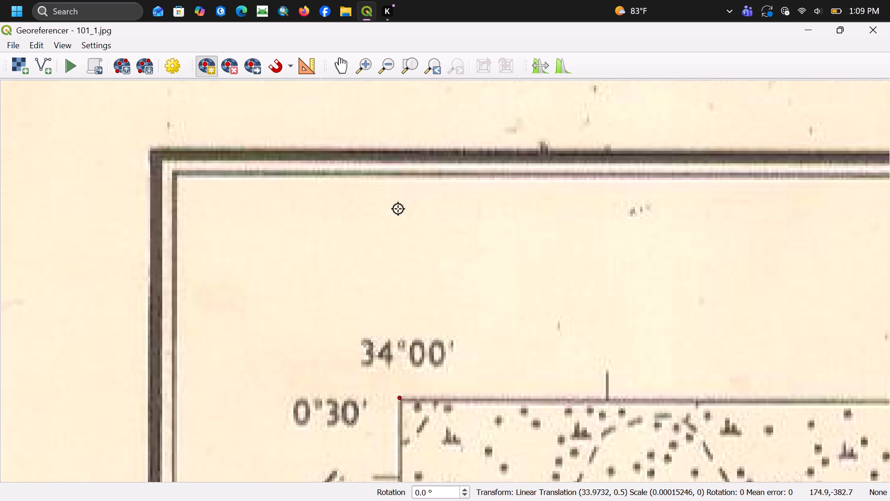
left_click(345, 73)
scroll(464, 432, "down", 1)
left_click_drag(464, 432, 237, 0)
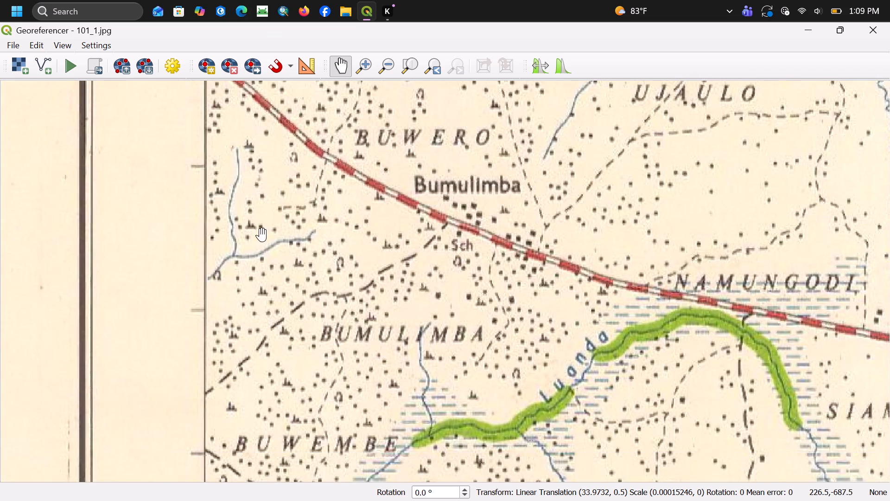
left_click_drag(282, 349, 290, 43)
left_click_drag(245, 417, 267, 138)
left_click_drag(260, 282, 264, 177)
left_click_drag(271, 347, 262, 178)
left_click_drag(270, 317, 270, 202)
left_click_drag(272, 296, 261, 212)
left_click_drag(259, 301, 247, 232)
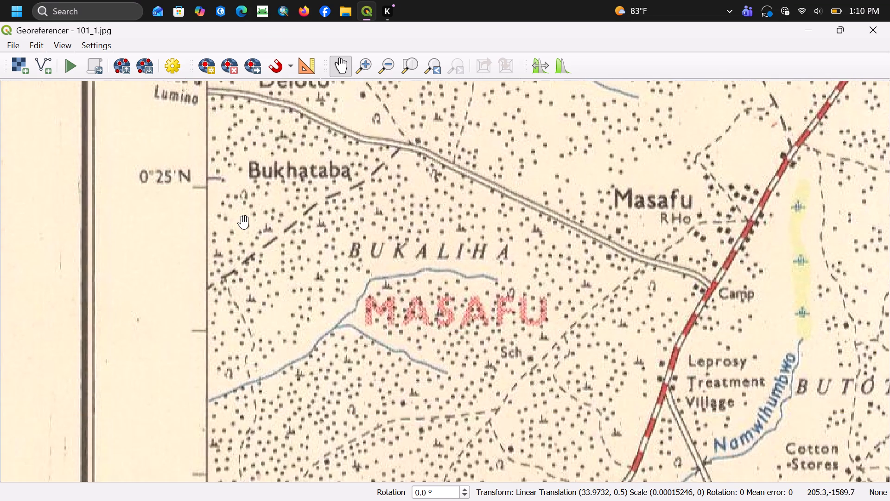
left_click_drag(254, 360, 241, 191)
left_click_drag(224, 306, 228, 215)
left_click_drag(254, 379, 253, 276)
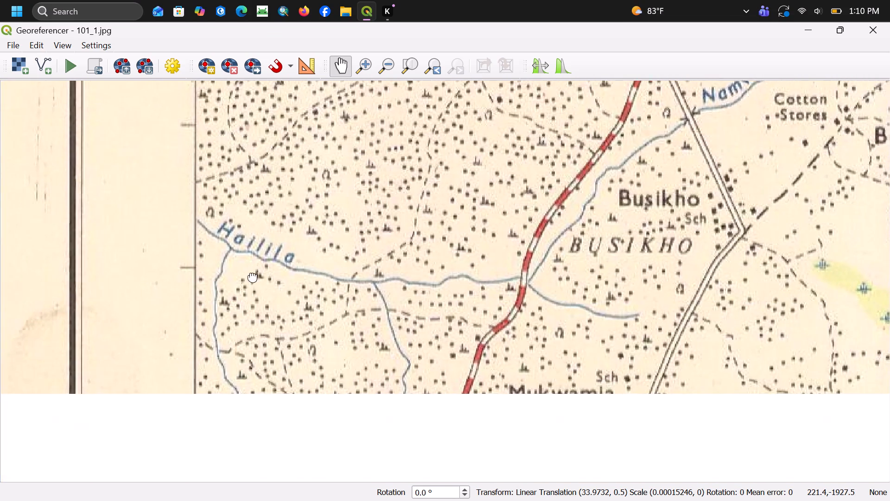
left_click_drag(253, 276, 253, 218)
left_click_drag(313, 416, 300, 223)
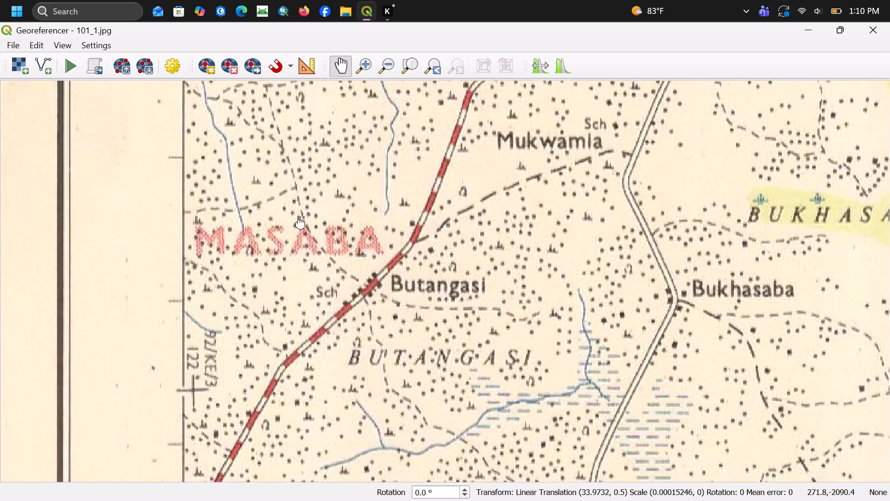
left_click_drag(300, 223, 297, 200)
Continue south along the western frame edge past the 0°20' label to the southwest corner and examine its latitude and longitude labels.
left_click_drag(375, 398, 407, 299)
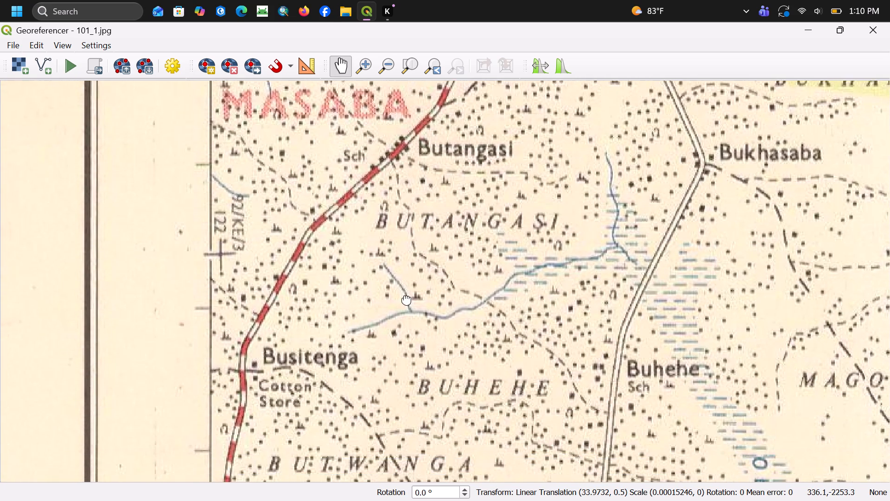
left_click_drag(407, 299, 407, 277)
left_click_drag(389, 353, 433, 225)
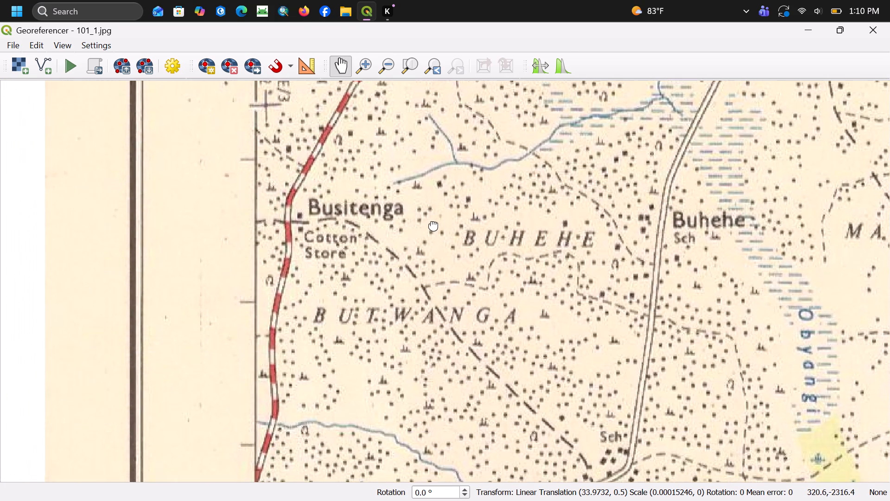
left_click_drag(433, 225, 436, 216)
left_click_drag(421, 433, 423, 330)
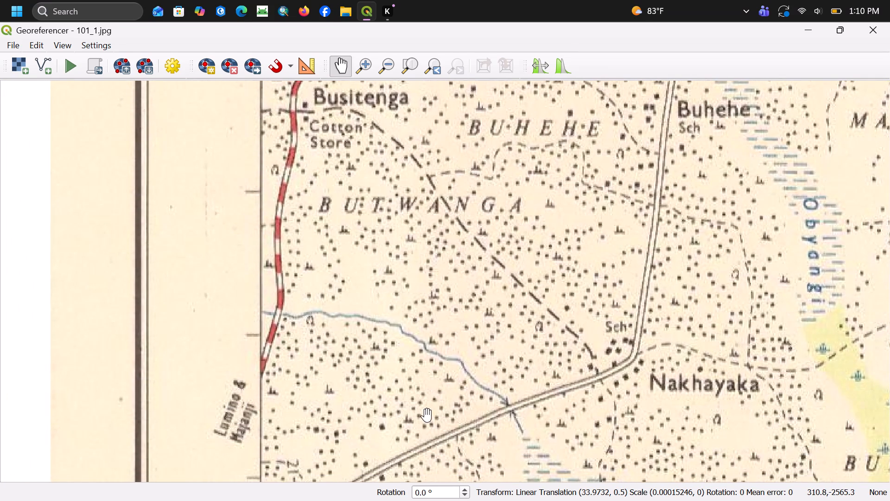
left_click_drag(427, 415, 443, 122)
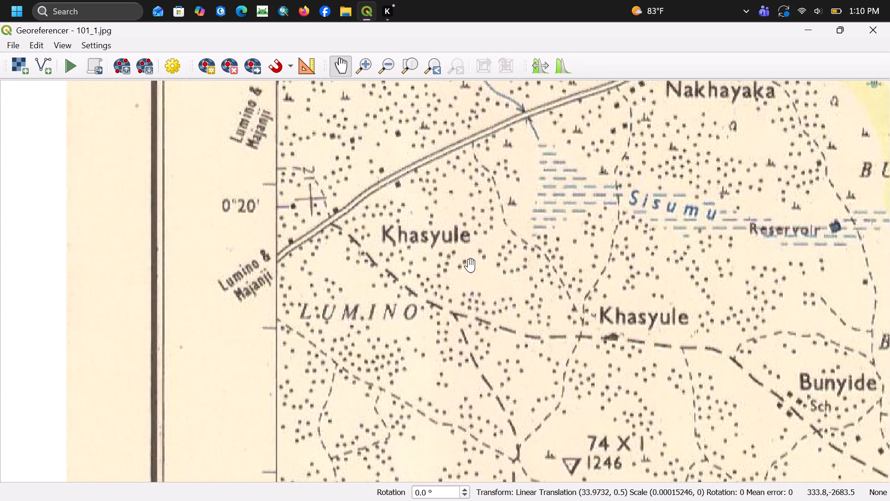
left_click_drag(441, 356, 420, 215)
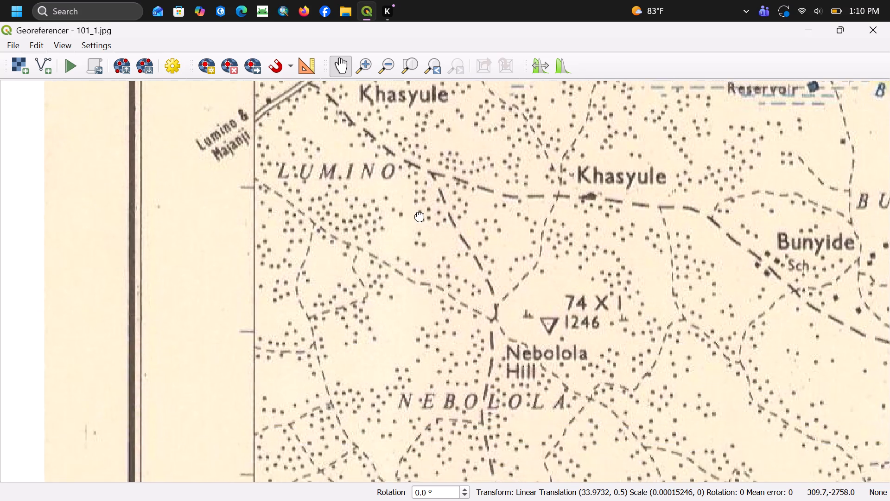
left_click_drag(420, 215, 388, 140)
left_click_drag(414, 309, 431, 136)
left_click_drag(474, 417, 472, 376)
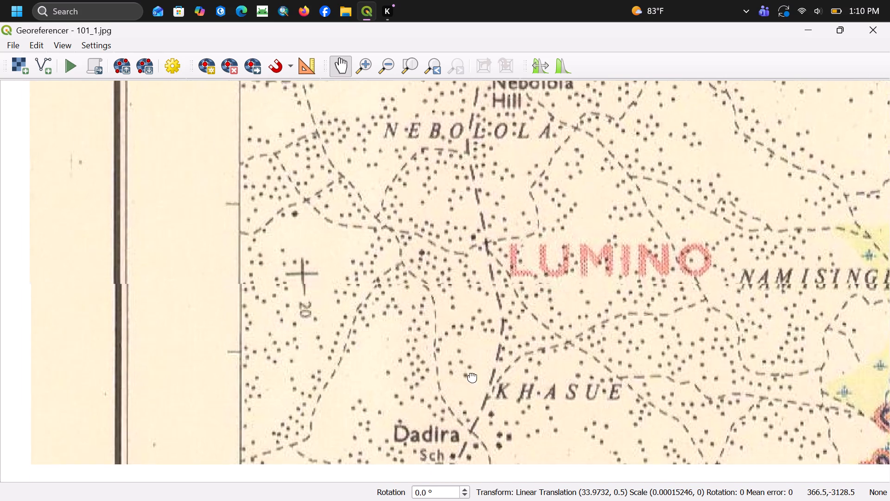
left_click_drag(472, 376, 460, 262)
left_click_drag(484, 447, 474, 160)
left_click_drag(461, 351, 462, 134)
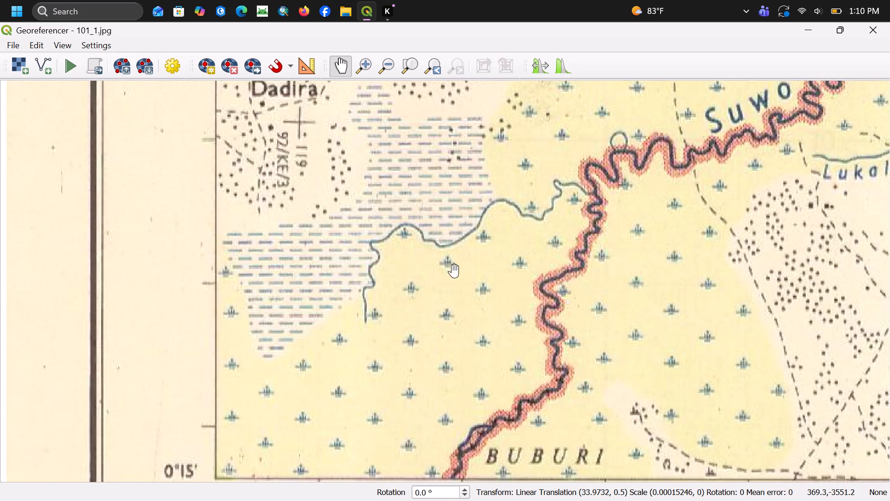
left_click_drag(454, 271, 447, 133)
left_click_drag(421, 286, 419, 253)
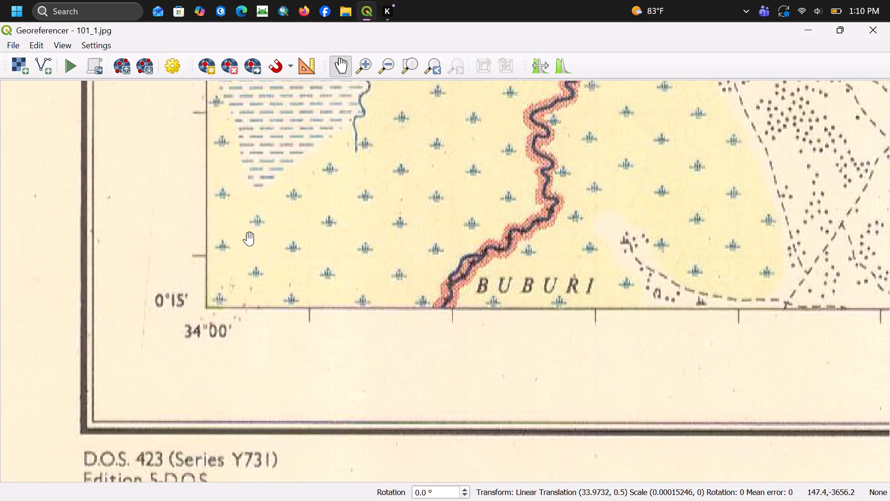
Place a ground control point on the southwest outer corner of the map frame, beside the 0°15' and 34°00' labels.
scroll(214, 316, "up", 2)
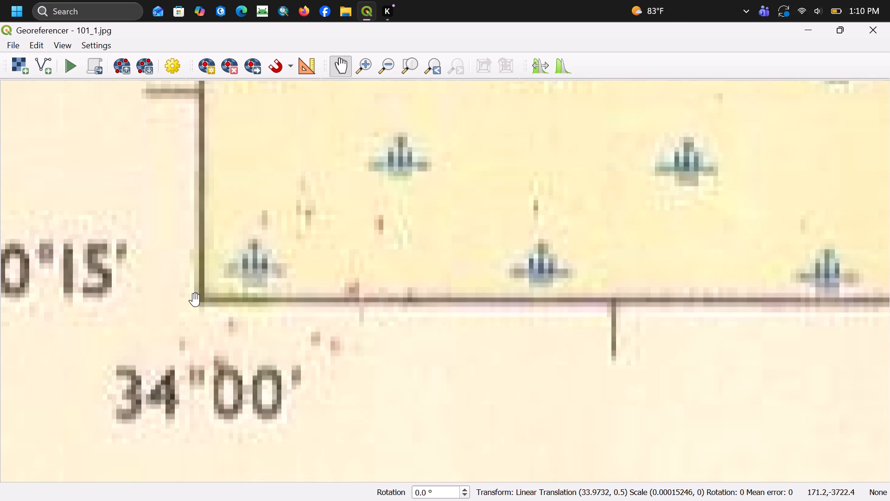
scroll(215, 329, "down", 1)
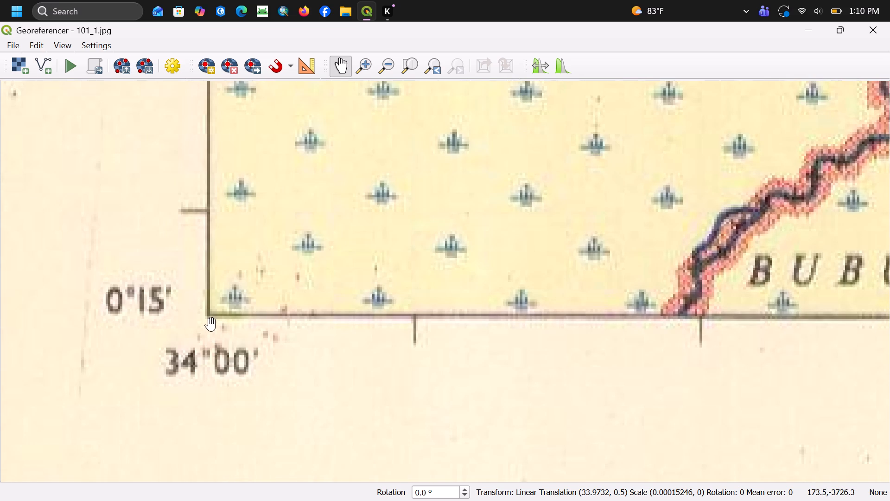
left_click_drag(207, 315, 235, 351)
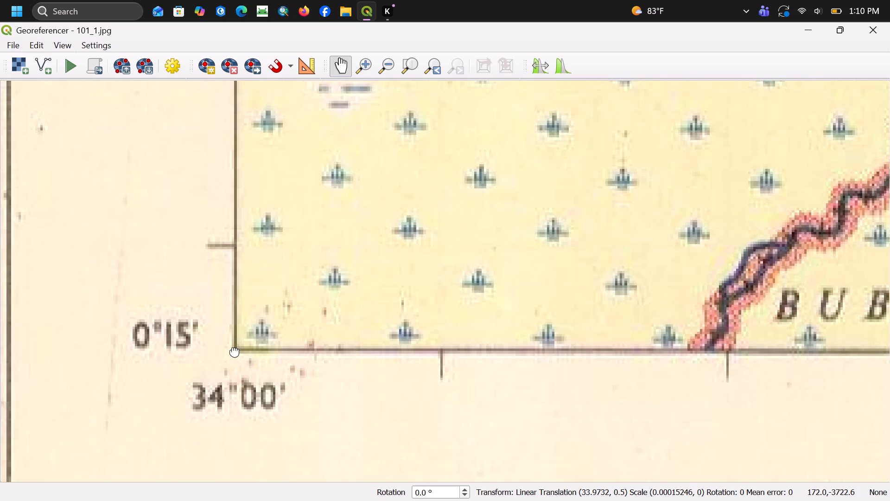
left_click_drag(235, 351, 235, 360)
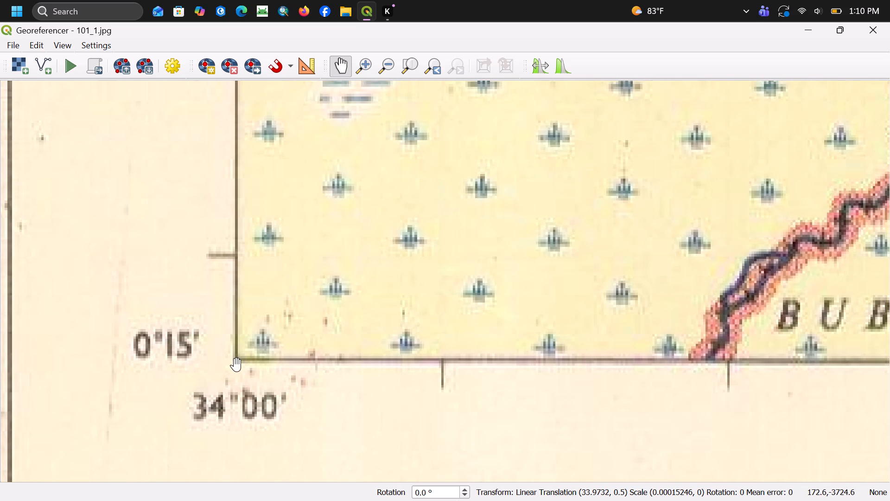
scroll(236, 365, "up", 3)
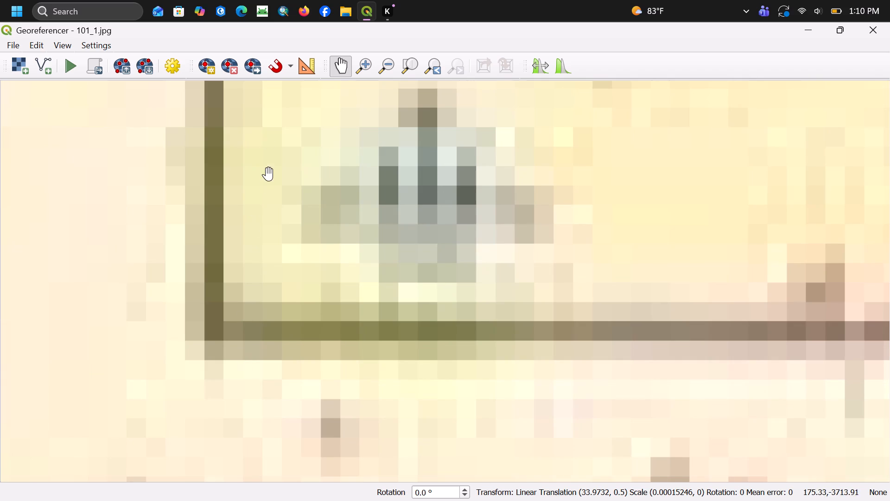
left_click(212, 68)
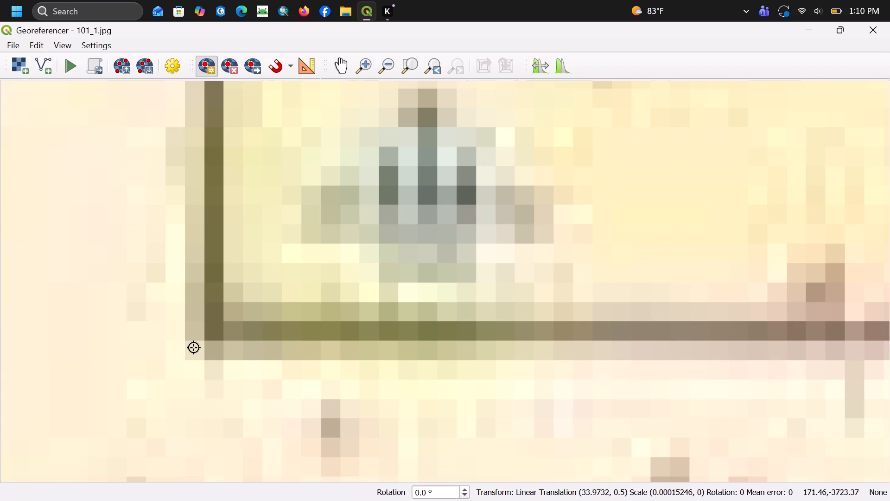
left_click(194, 347)
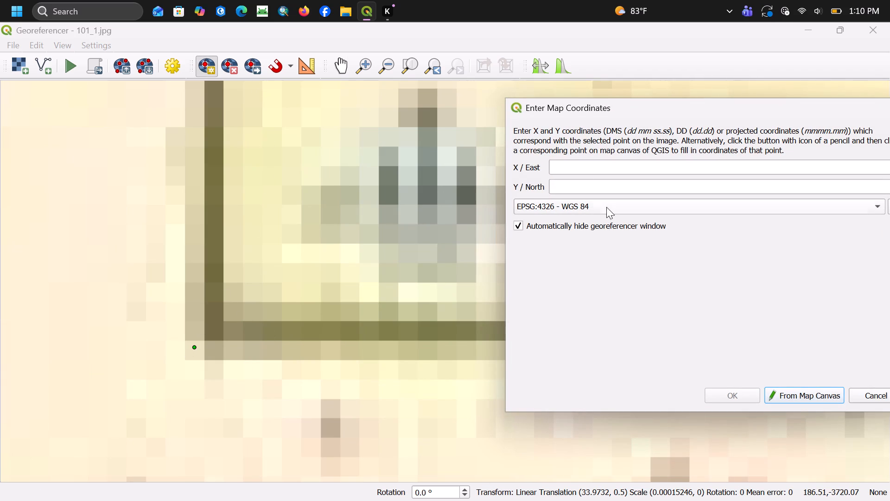
Set the southwest control point's coordinates to X/East 34.00 and Y/North 0.250 in EPSG:4326 - WGS 84.
left_click(564, 167)
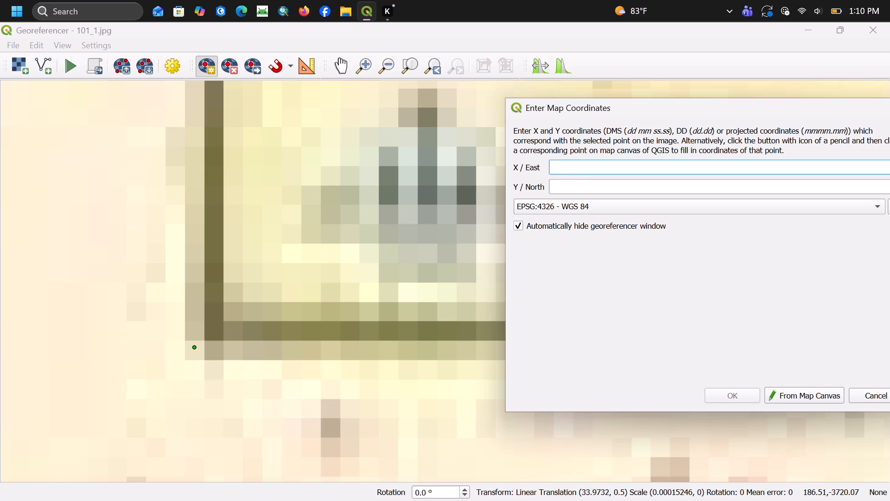
type("34")
type(".00")
left_click(564, 181)
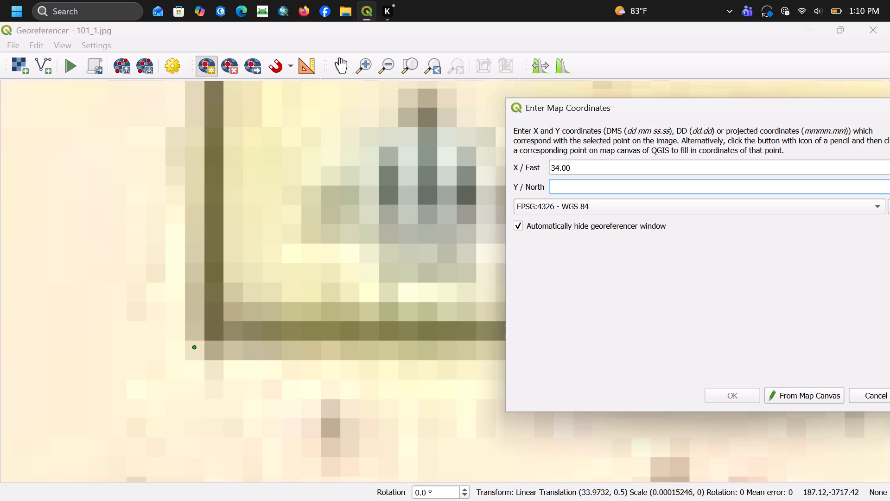
type("0.")
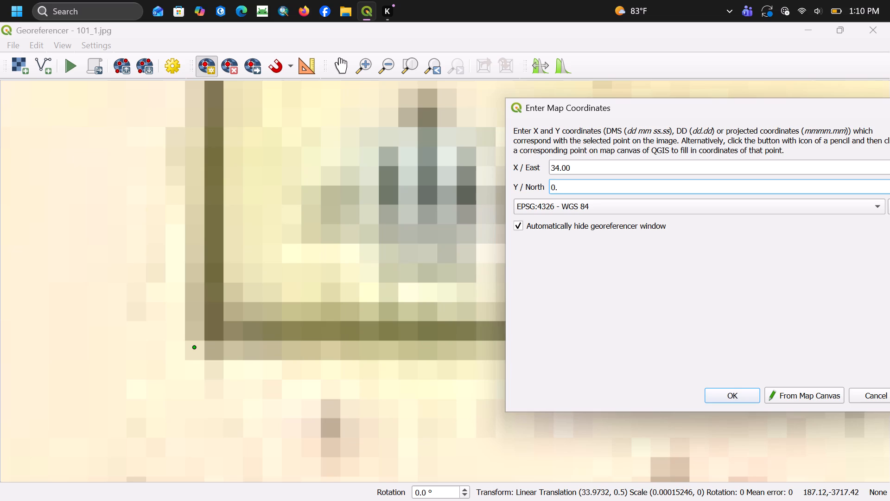
type("25")
key("0")
left_click(734, 399)
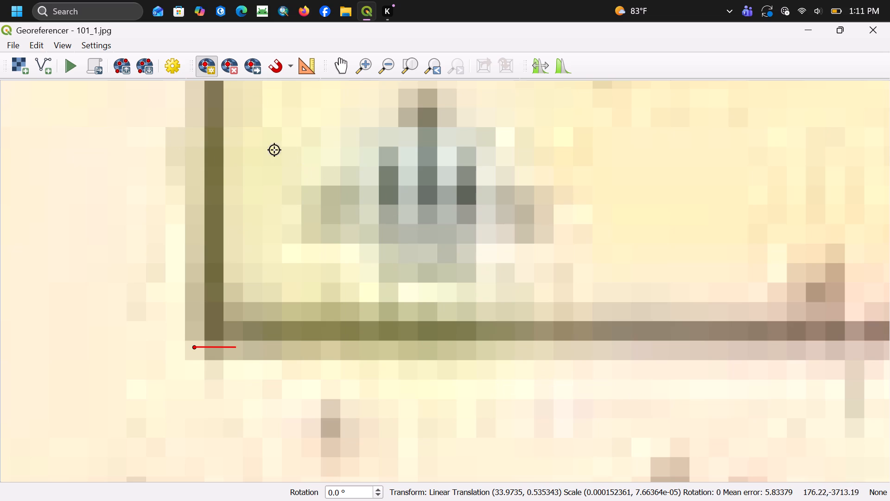
Set up the Linear transformation to EPSG:4326 - WGS 84 with Cubic B-Spline resampling and output file D:/50K/101_1_modified.tif.
left_click(71, 67)
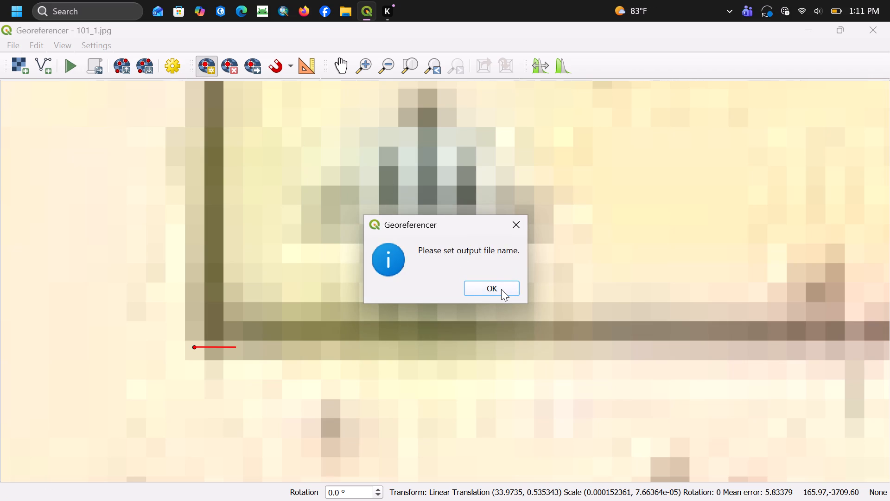
left_click(489, 287)
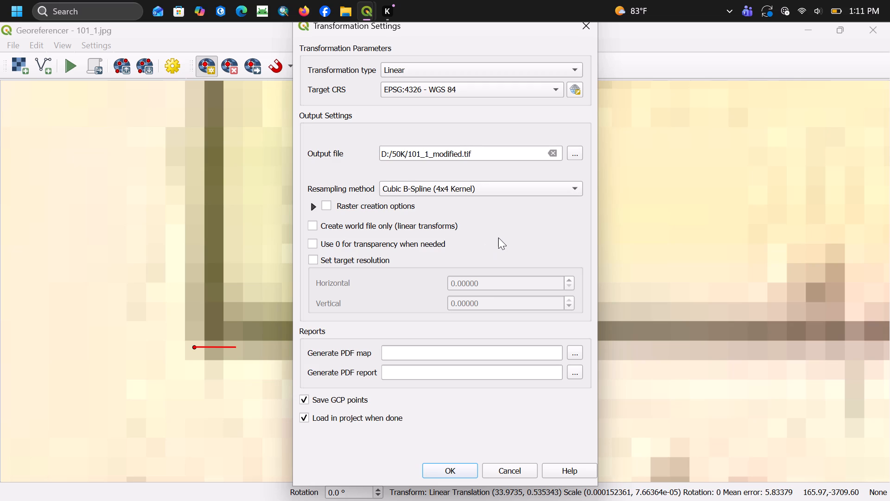
scroll(515, 298, "down", 3)
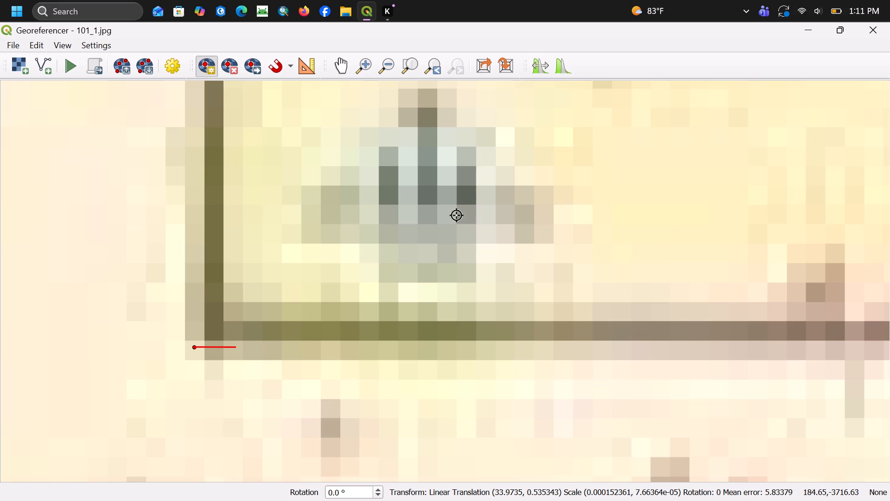
Run the georeferencing of the 101_1.jpg map sheet with the placed control points.
scroll(295, 220, "down", 1)
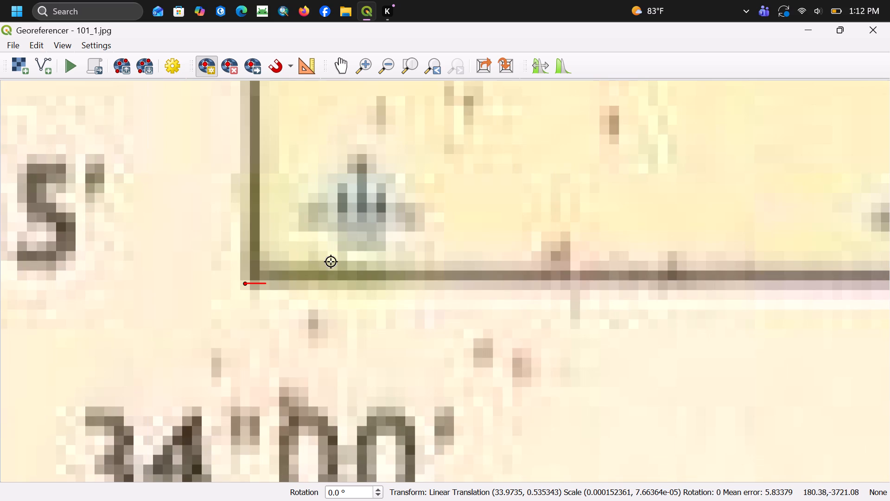
scroll(331, 262, "up", 2)
scroll(300, 201, "down", 4)
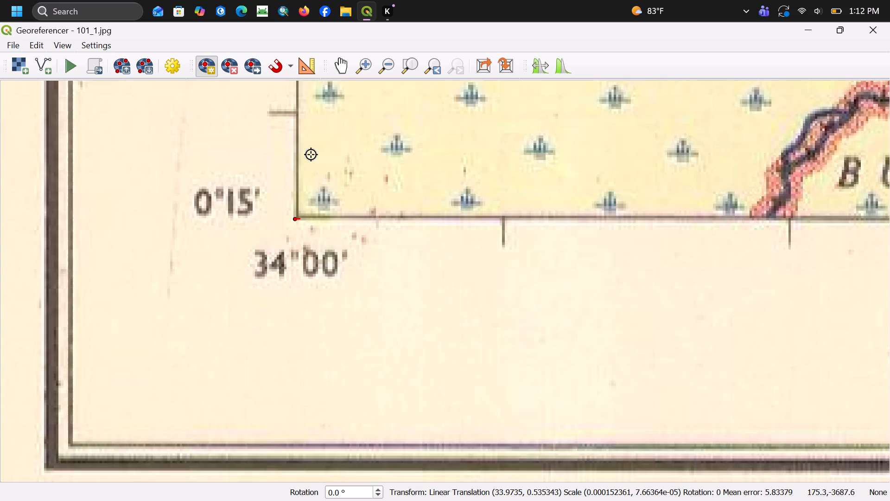
left_click(71, 65)
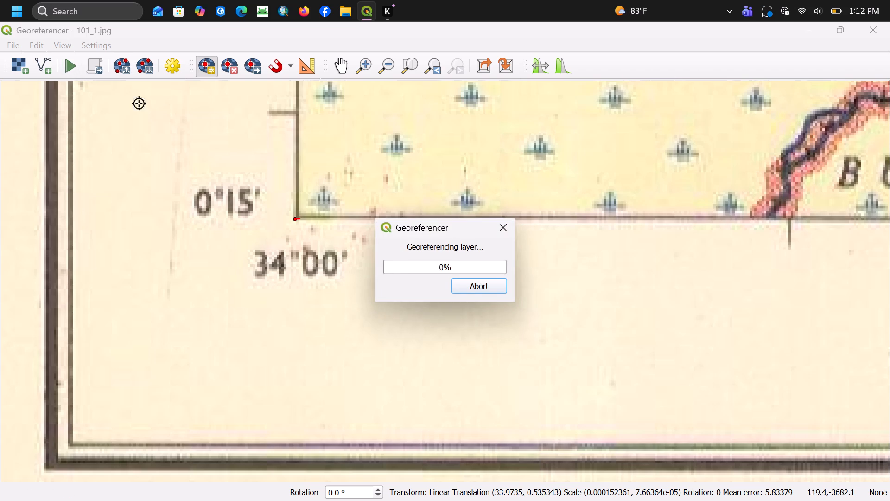
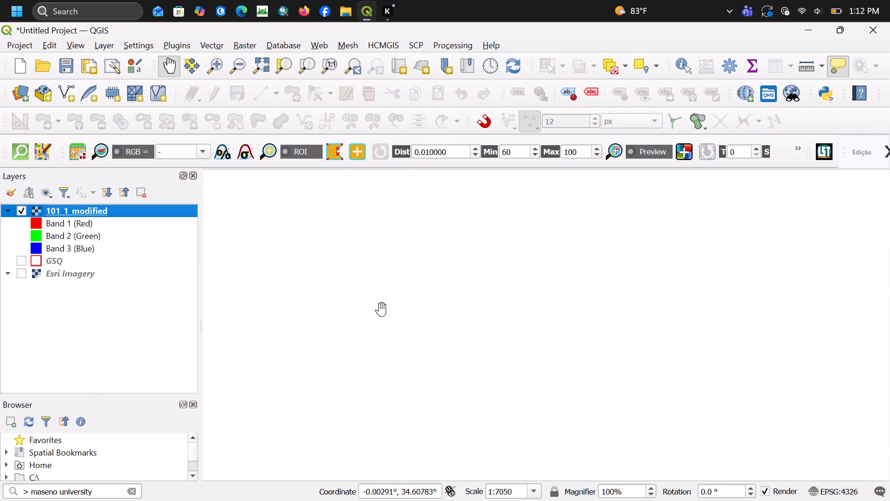
Turn on the Esri Imagery basemap beneath the georeferenced 101_1_modified map sheet.
scroll(439, 311, "down", 1)
right_click(99, 210)
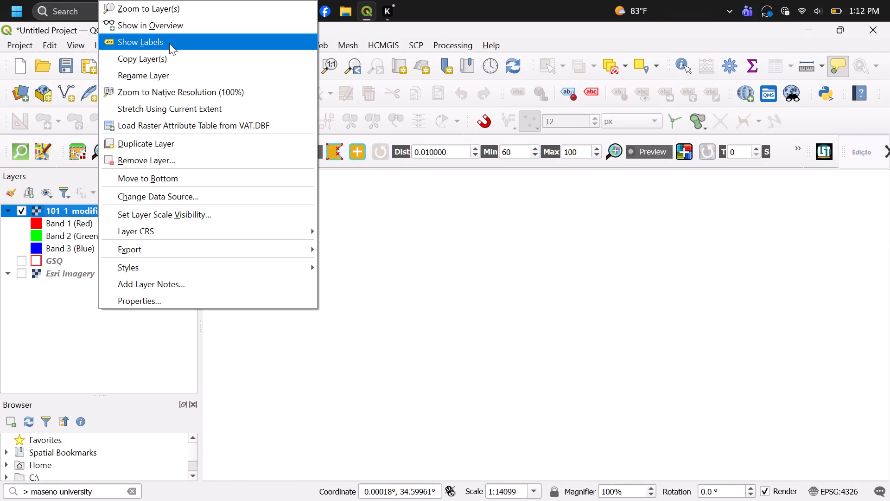
left_click(170, 5)
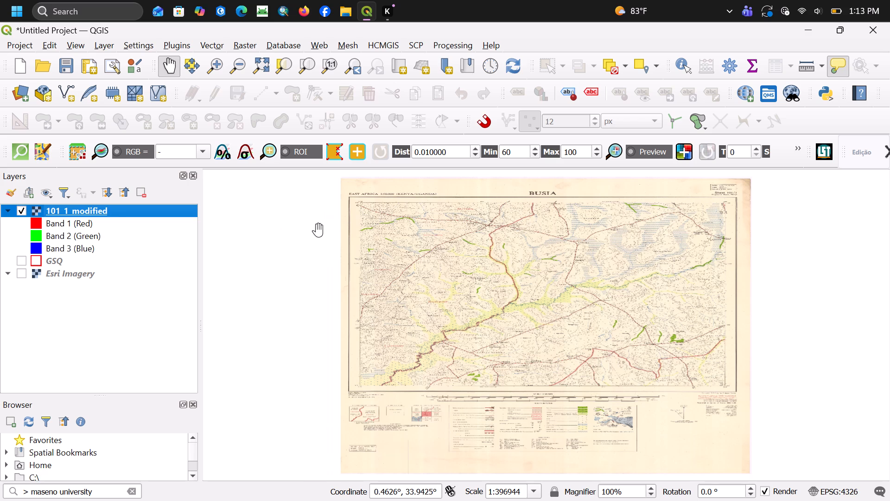
left_click(19, 272)
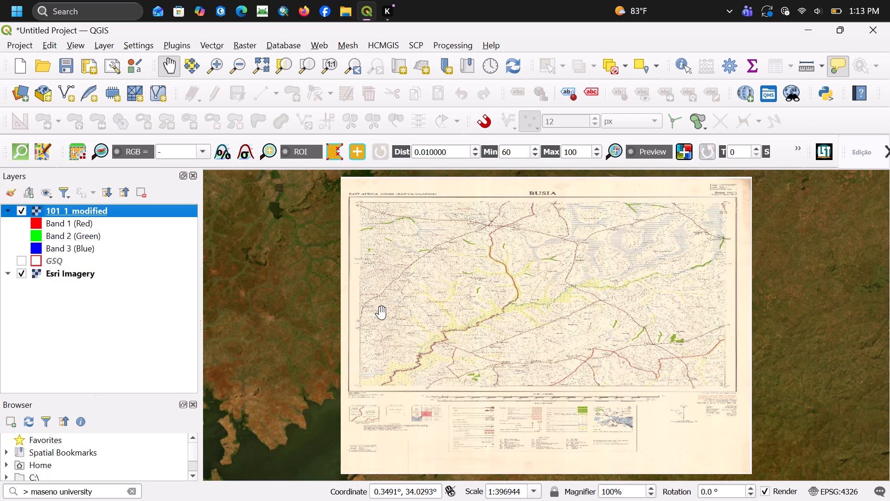
Enable Colorize in the 101_1_modified layer's symbology and set the hue strength to about 28%.
right_click(103, 212)
left_click(149, 296)
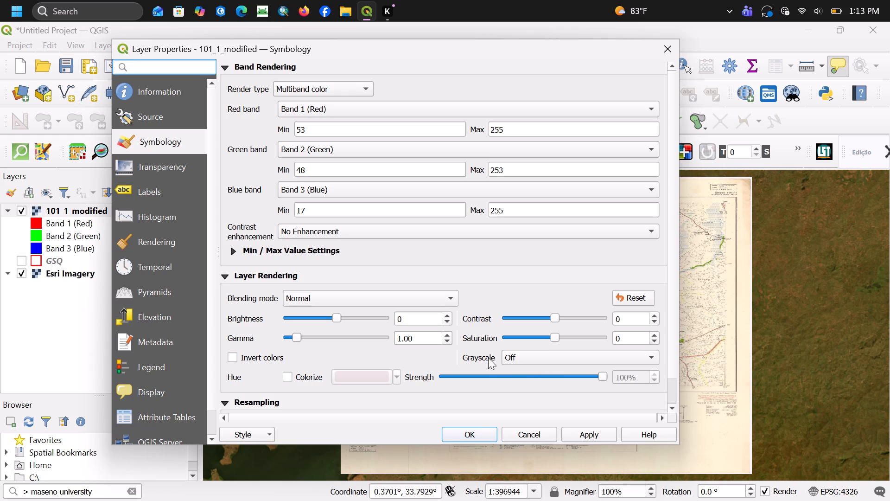
scroll(553, 387, "down", 4)
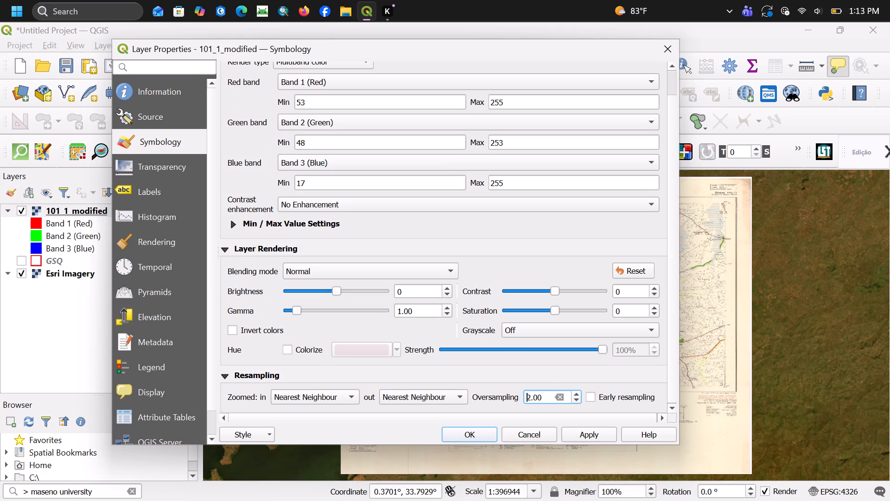
left_click(511, 349)
double_click(512, 346)
left_click_drag(602, 350, 568, 351)
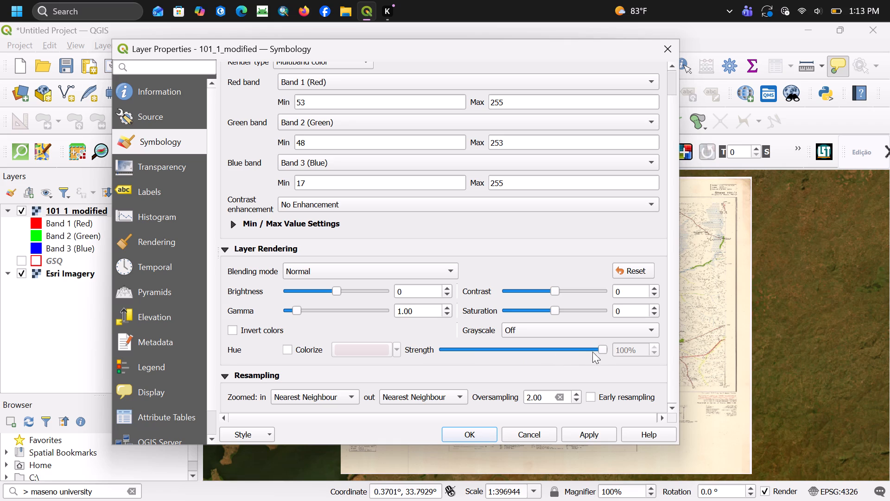
left_click_drag(599, 347, 500, 346)
left_click(285, 349)
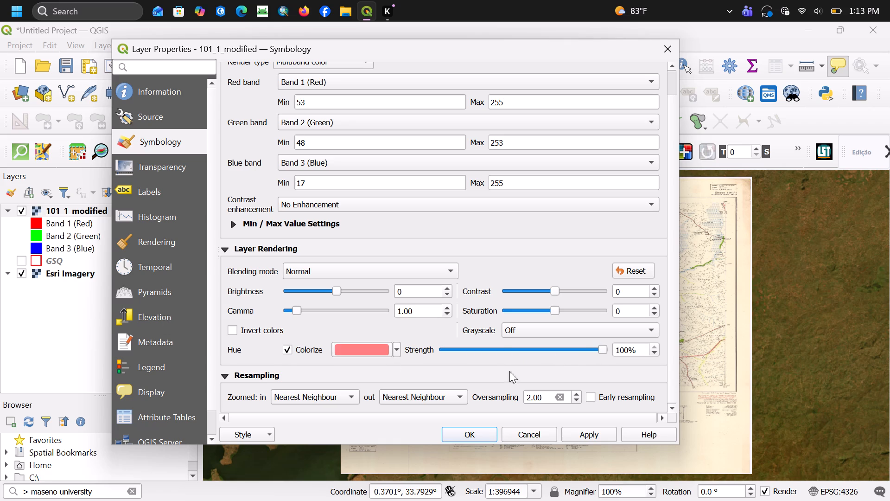
left_click_drag(599, 350, 513, 353)
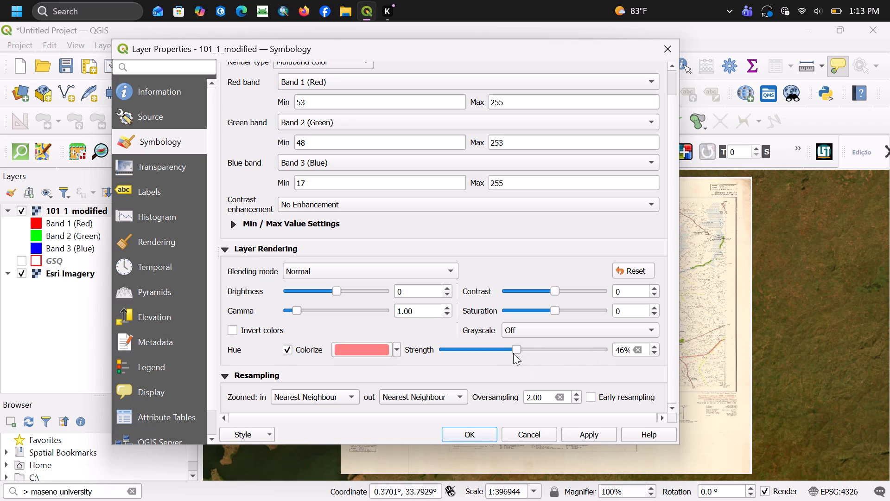
left_click_drag(513, 353, 461, 353)
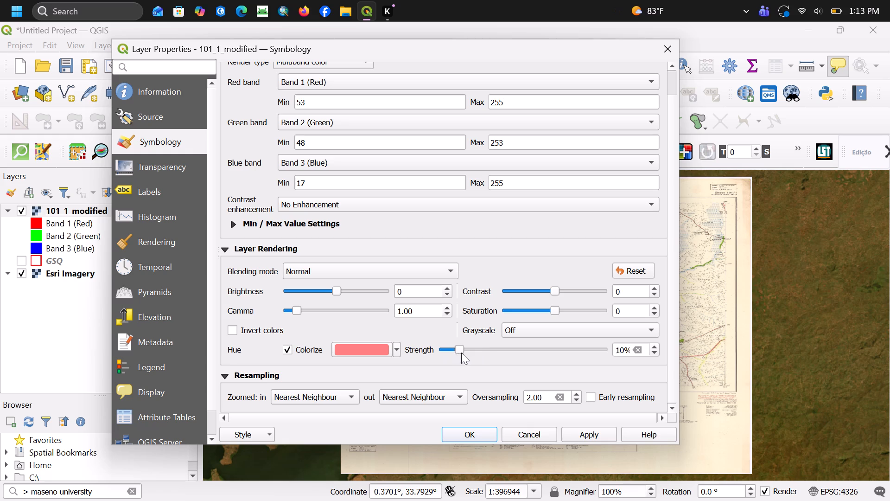
left_click_drag(461, 353, 487, 362)
left_click(577, 433)
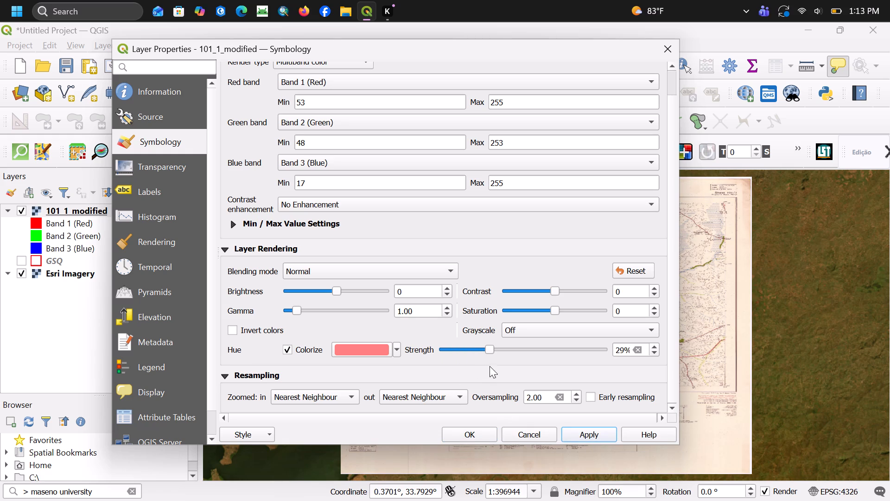
left_click_drag(489, 353, 470, 354)
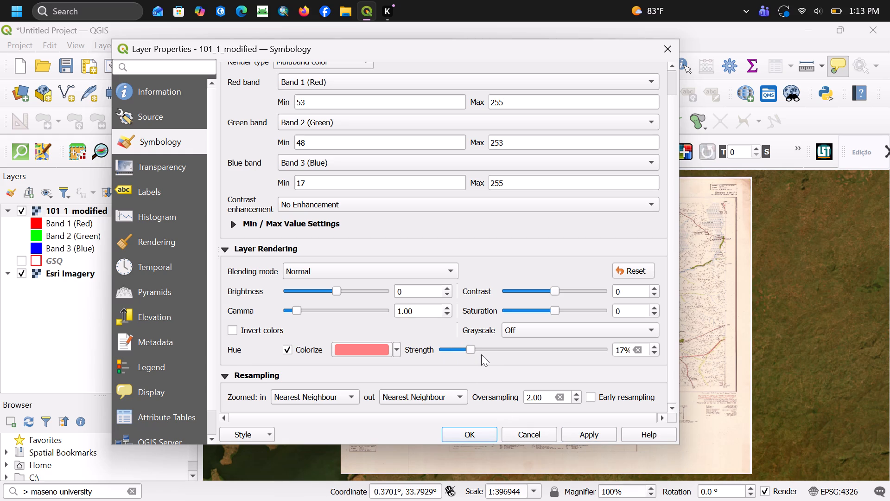
left_click_drag(487, 351, 504, 353)
left_click_drag(504, 353, 501, 353)
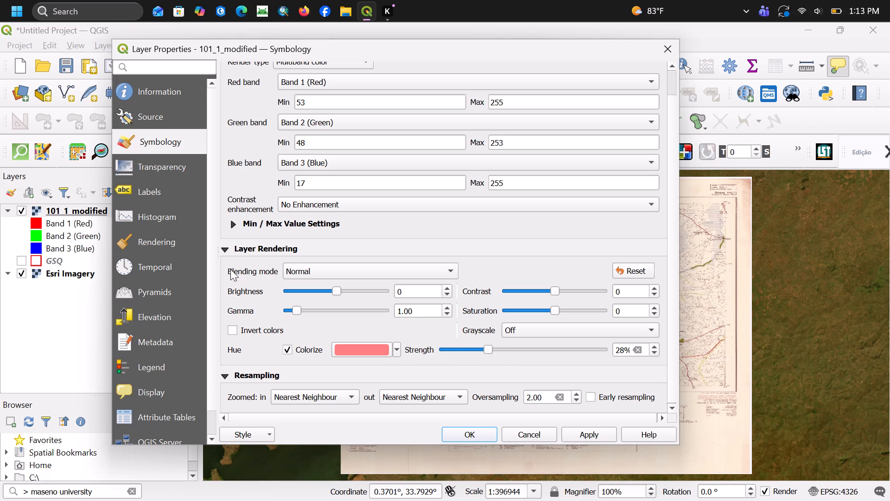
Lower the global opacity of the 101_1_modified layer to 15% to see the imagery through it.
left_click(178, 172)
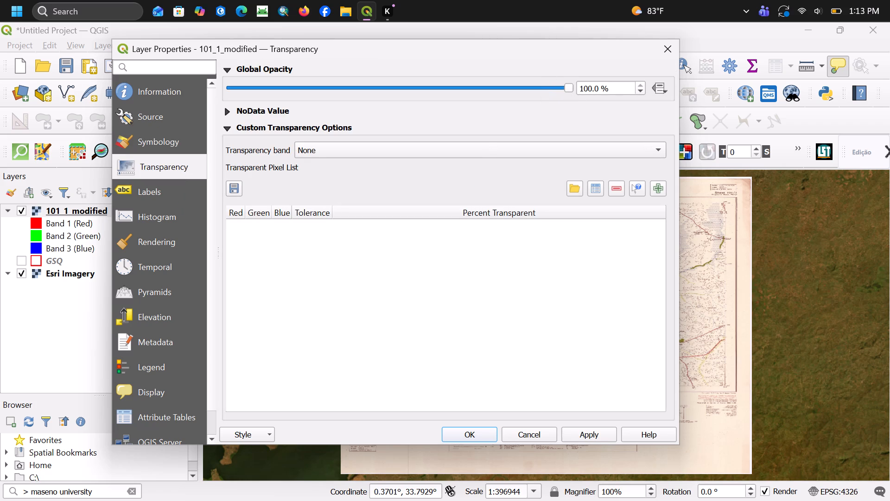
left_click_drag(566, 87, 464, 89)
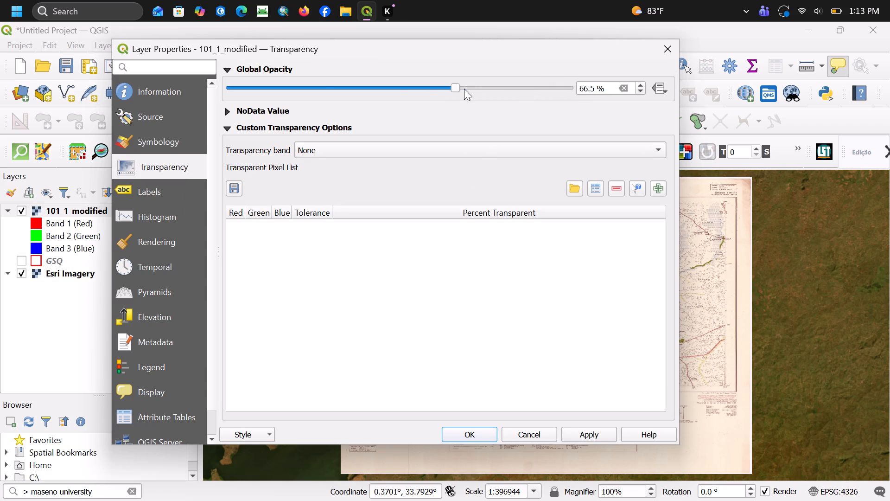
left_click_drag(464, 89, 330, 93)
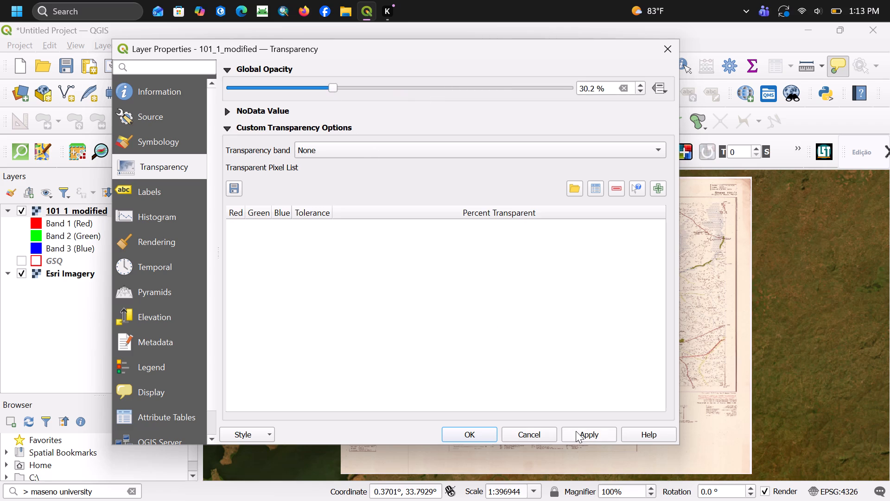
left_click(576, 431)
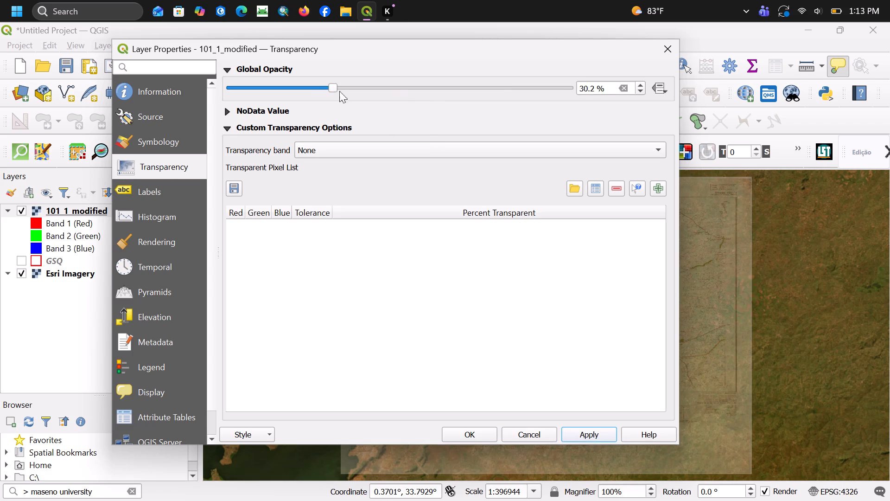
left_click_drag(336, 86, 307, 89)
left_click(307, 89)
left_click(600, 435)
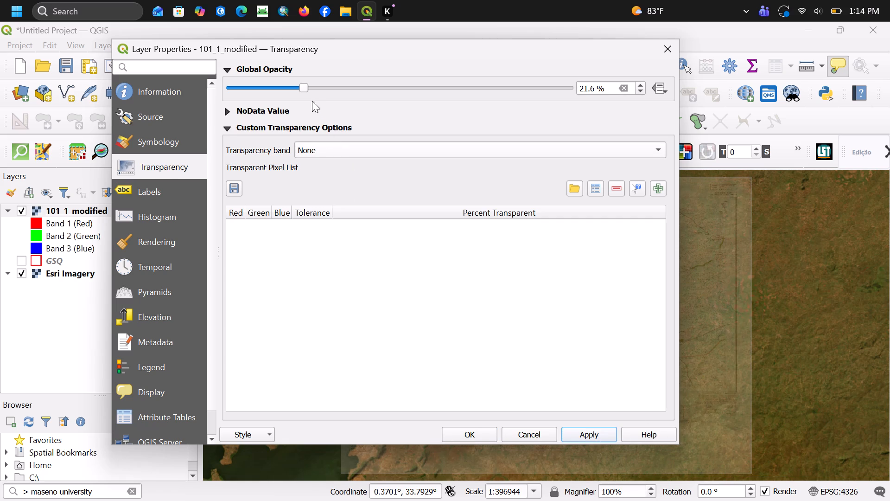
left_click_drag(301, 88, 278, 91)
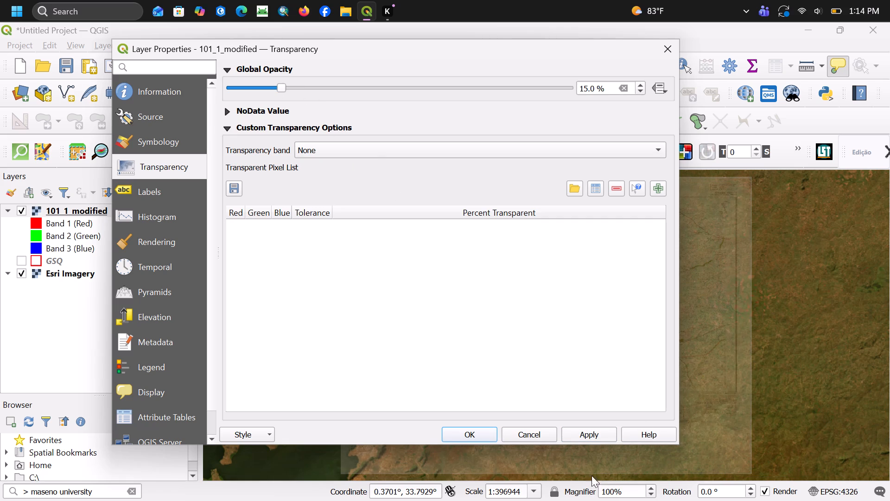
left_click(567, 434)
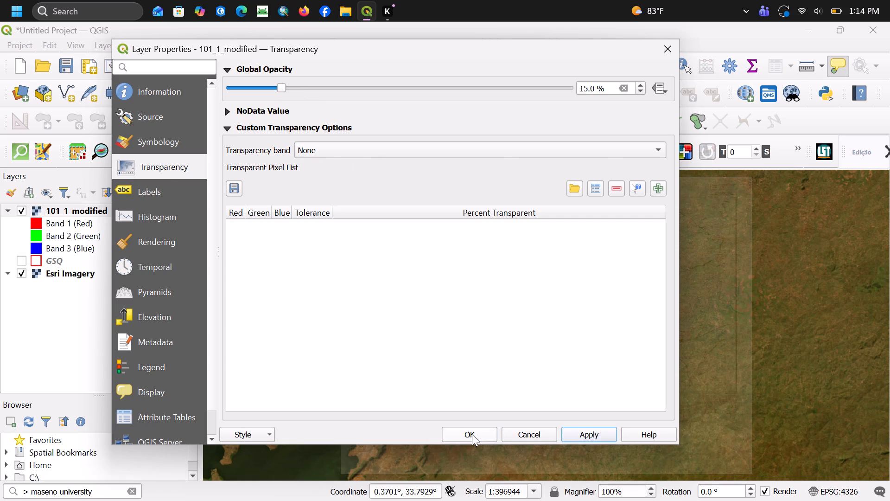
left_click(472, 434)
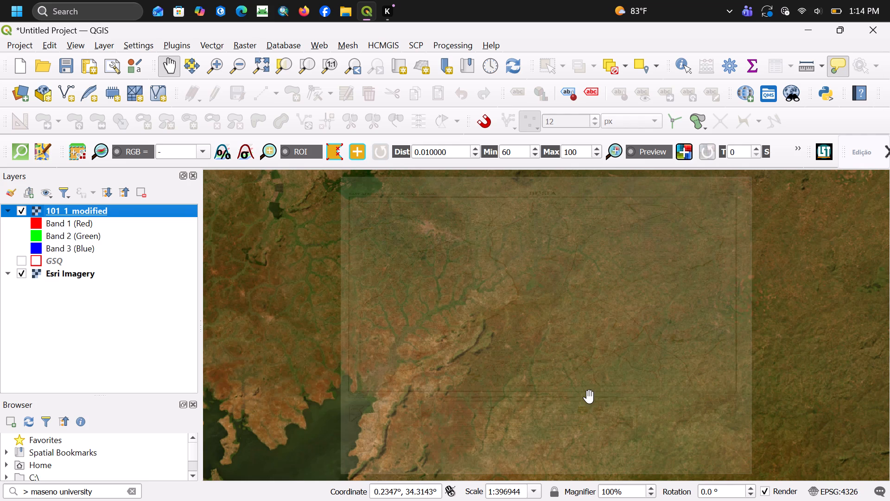
Set the global opacity of the 101_1_modified layer to 35%.
scroll(586, 397, "up", 1)
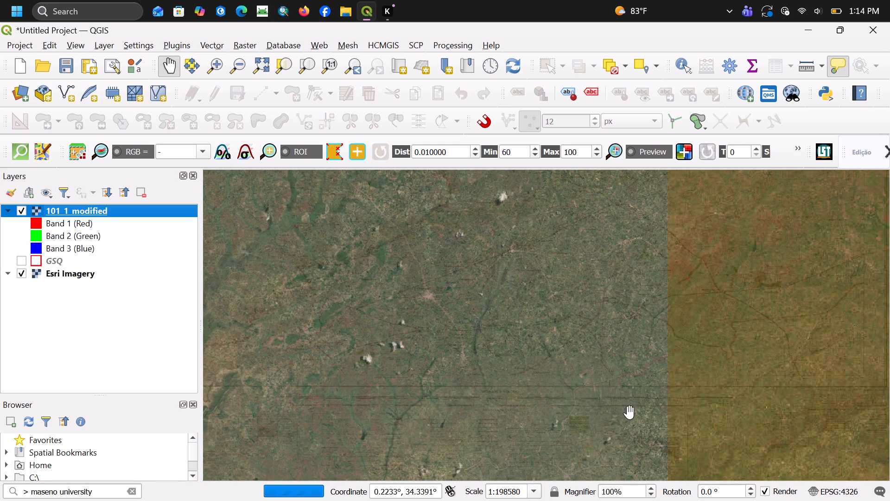
scroll(614, 426, "down", 1)
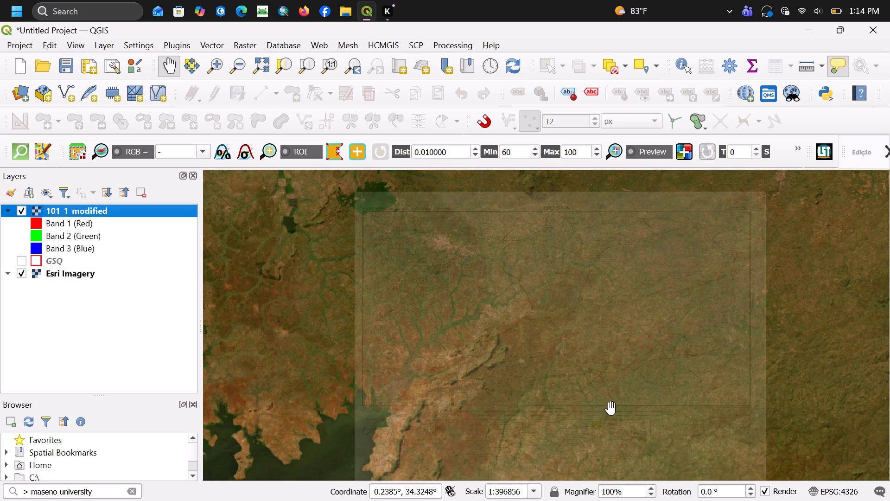
scroll(609, 396, "up", 1)
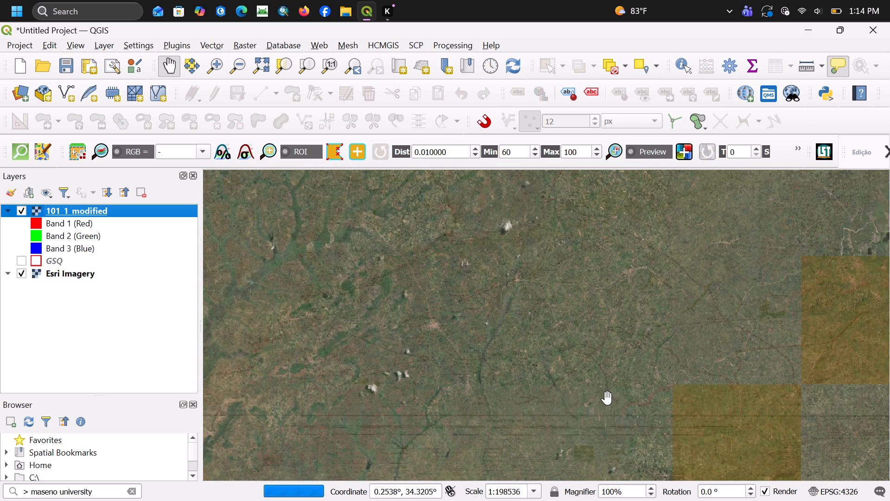
scroll(611, 405, "up", 1)
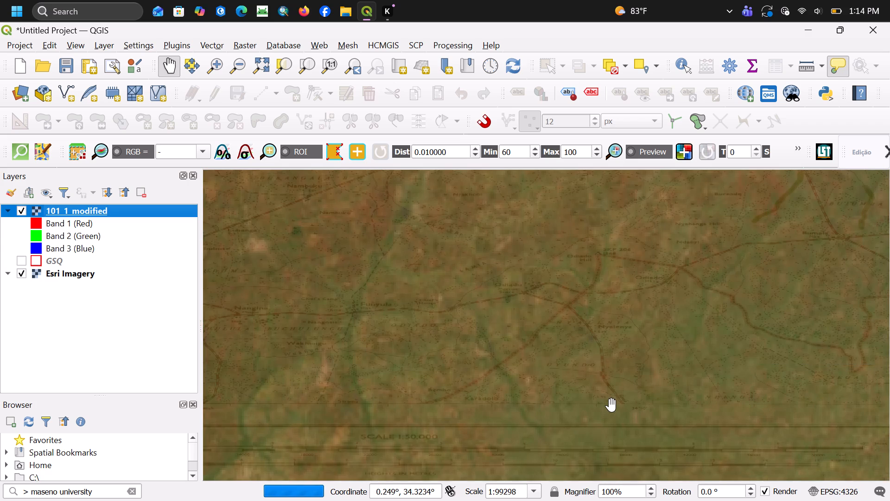
scroll(611, 405, "up", 3)
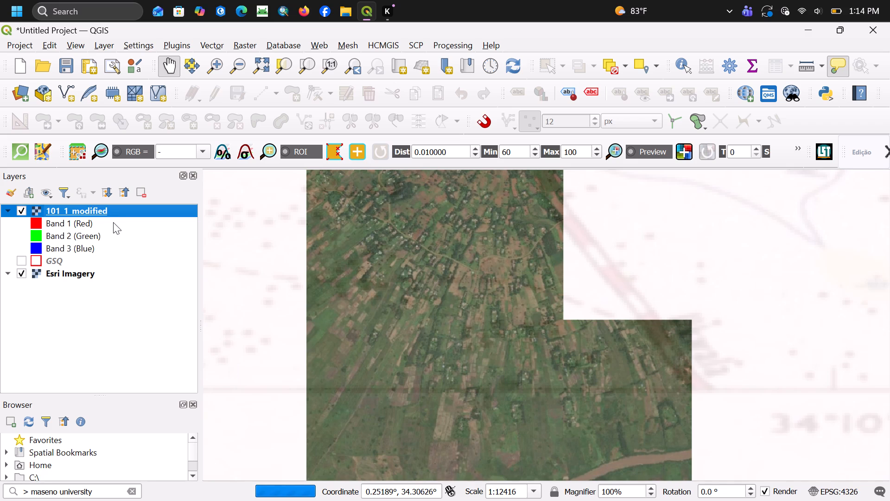
right_click(116, 210)
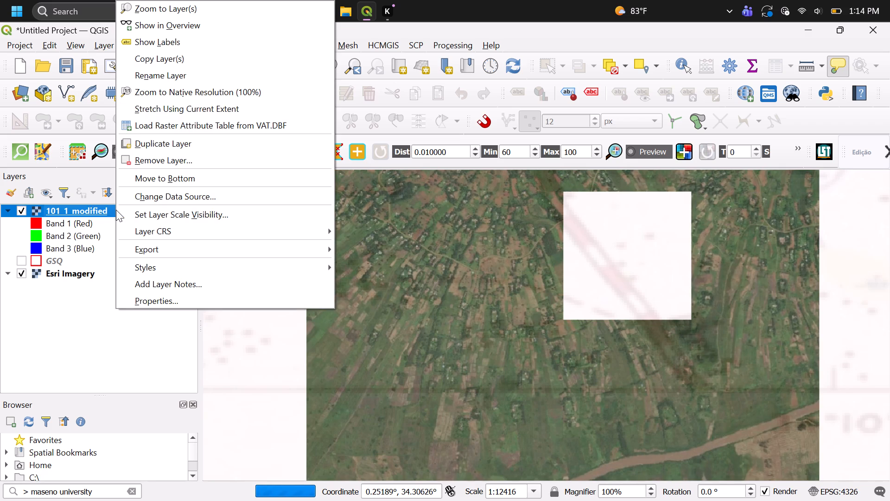
left_click(176, 298)
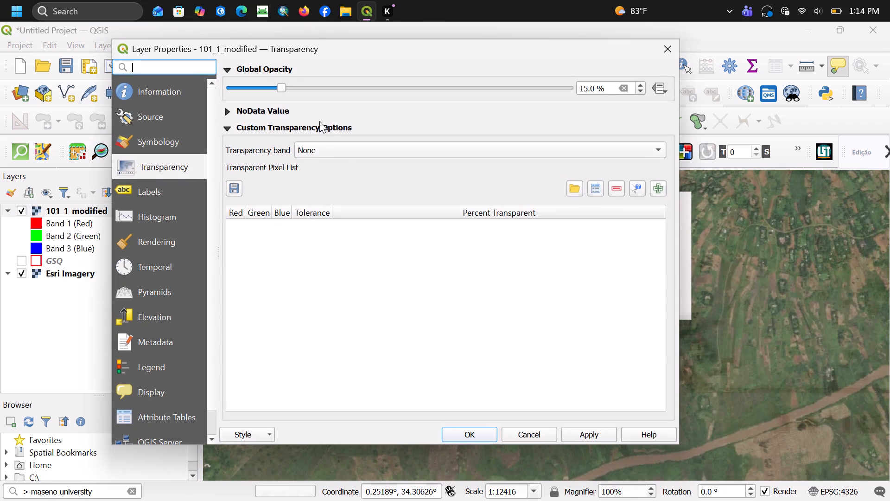
left_click(341, 87)
double_click(341, 87)
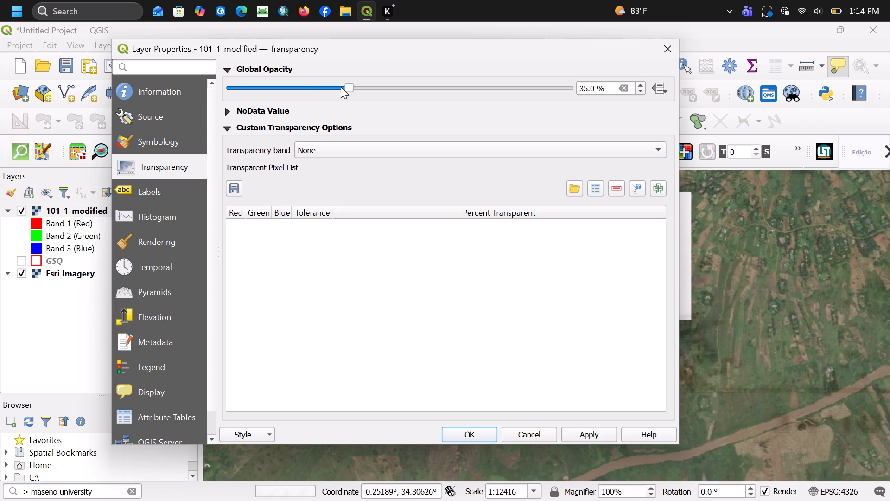
left_click(345, 90)
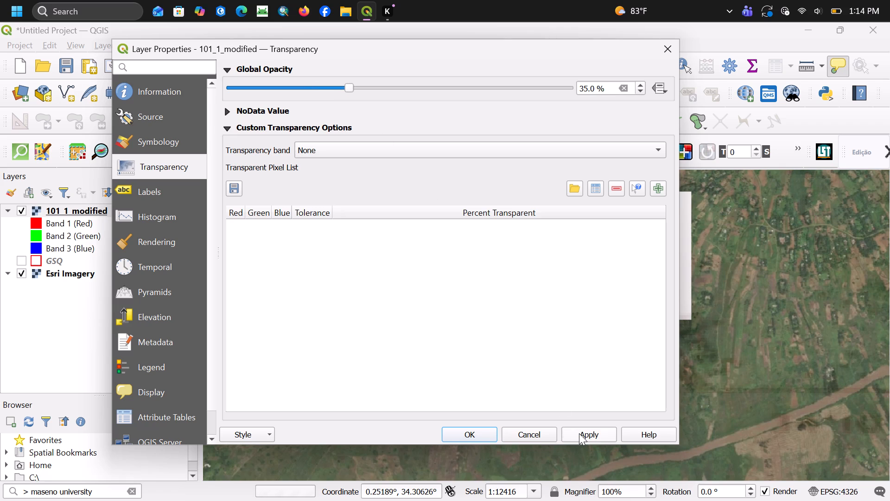
left_click(579, 433)
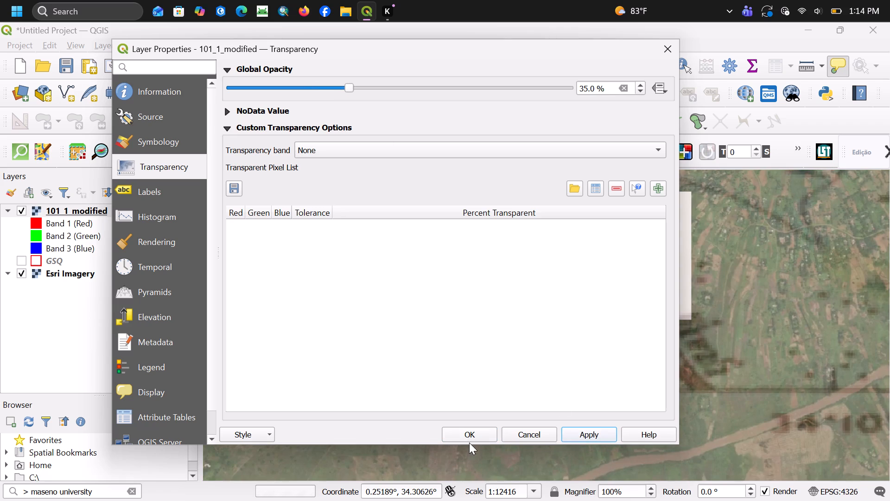
Accept the 35% opacity and compare the sheet's roads with the imagery along its southern edge and around Funyula.
left_click(470, 434)
left_click_drag(540, 385, 501, 491)
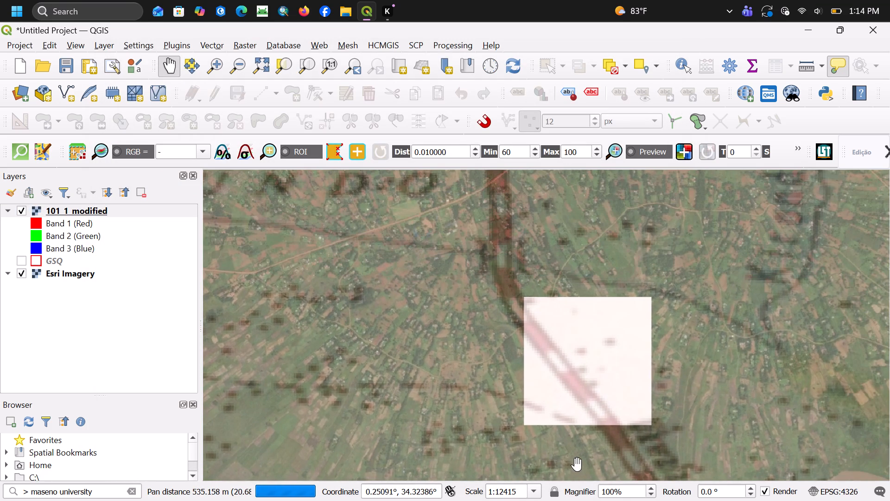
left_click(589, 470)
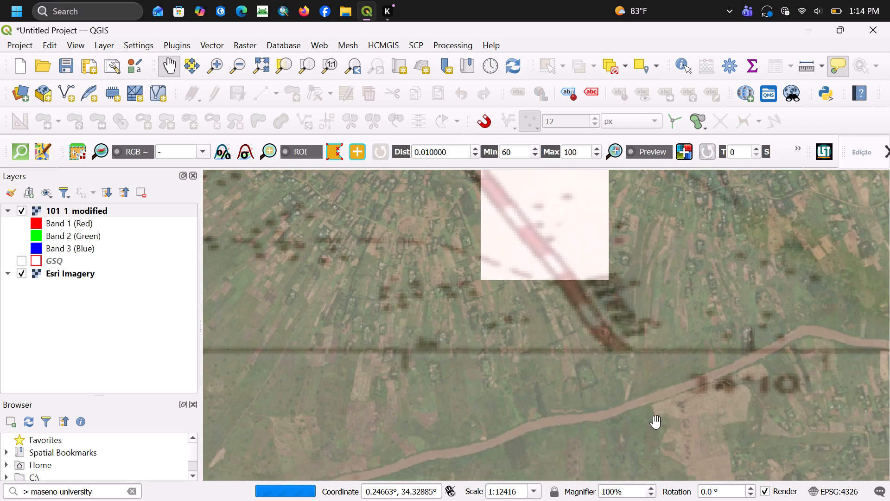
scroll(652, 428, "down", 1)
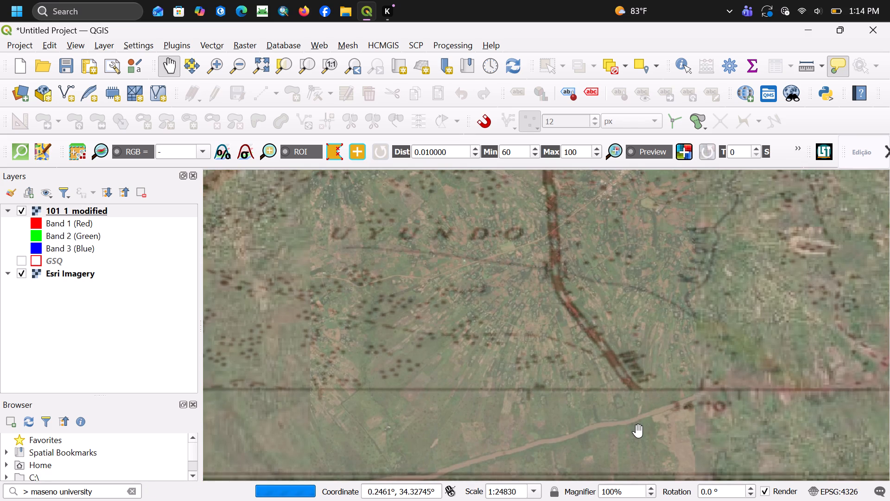
scroll(638, 431, "down", 2)
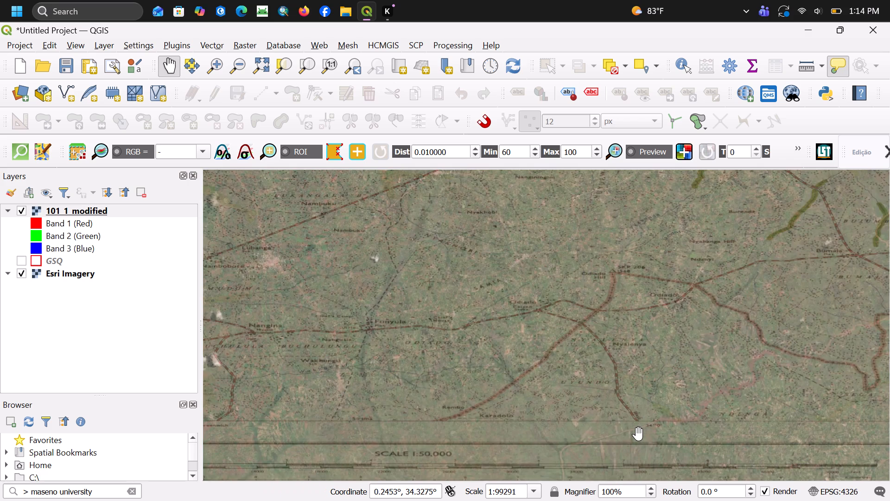
scroll(637, 431, "down", 1)
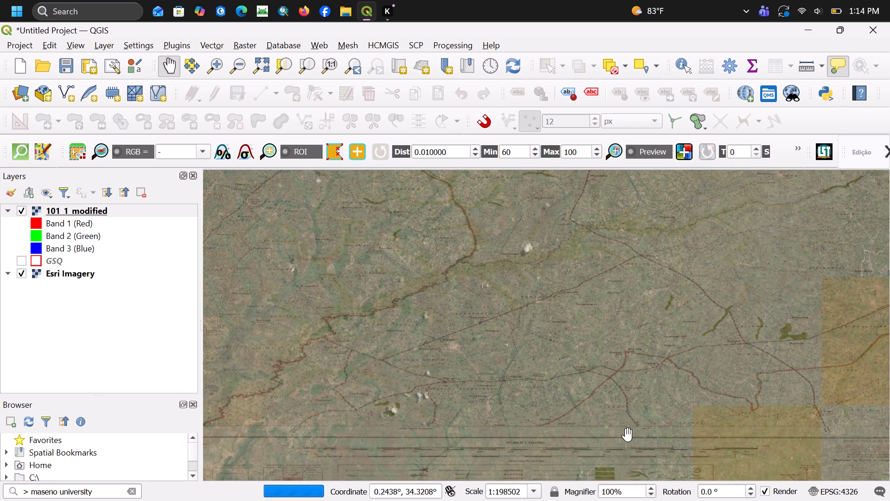
scroll(628, 435, "down", 1)
scroll(572, 416, "up", 1)
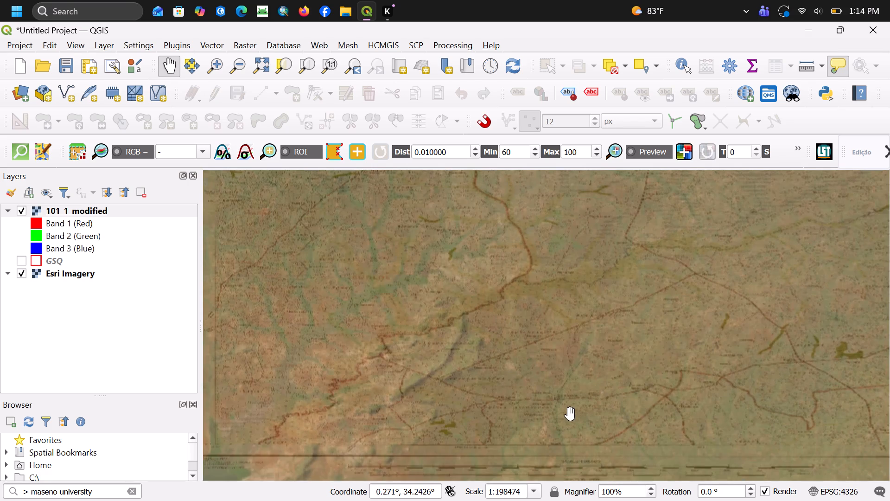
scroll(569, 414, "down", 1)
scroll(569, 414, "up", 1)
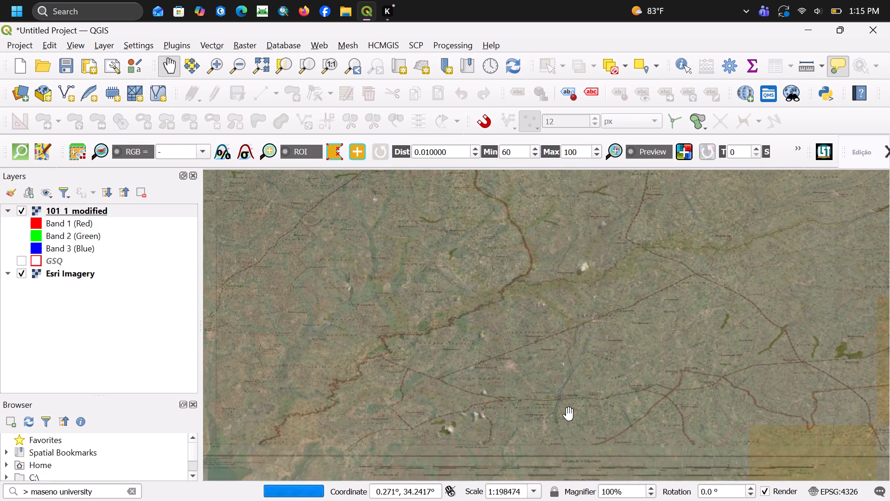
scroll(569, 414, "up", 1)
scroll(519, 414, "up", 1)
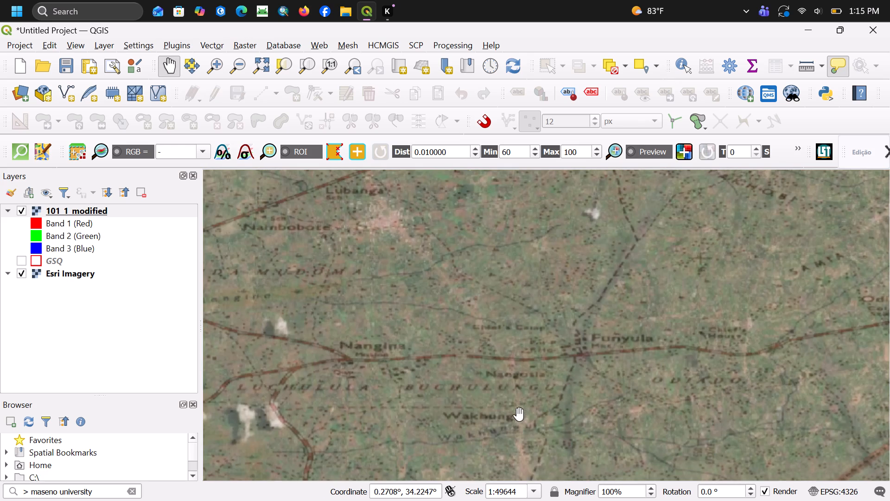
scroll(502, 416, "up", 1)
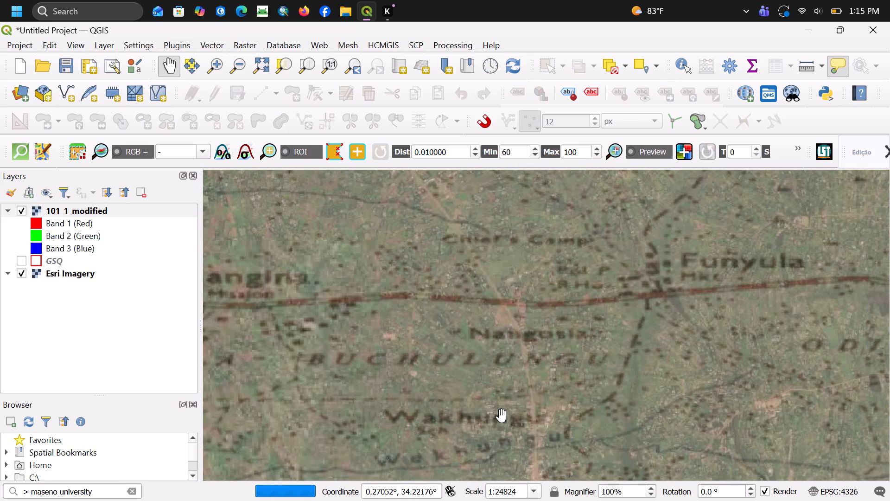
scroll(501, 416, "down", 2)
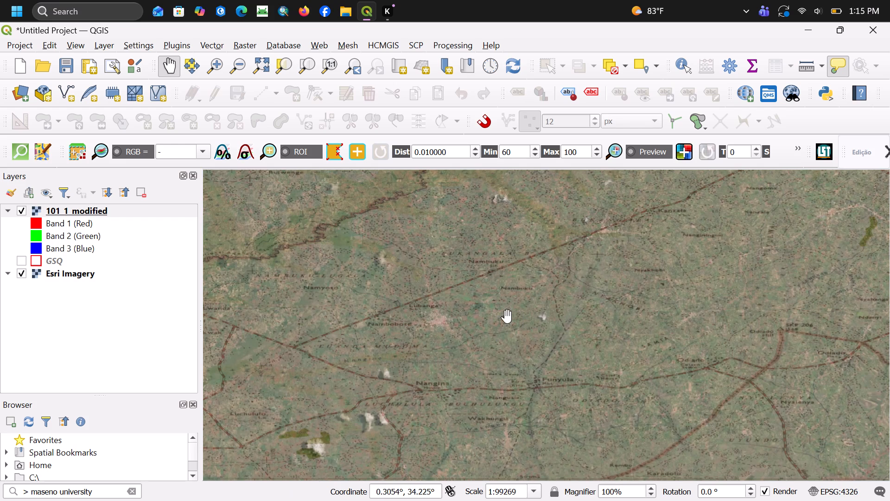
Examine the overlay's fit with the imagery from the lakeshore at the sheet's southwest corner up to its northwest corner.
scroll(435, 330, "down", 2)
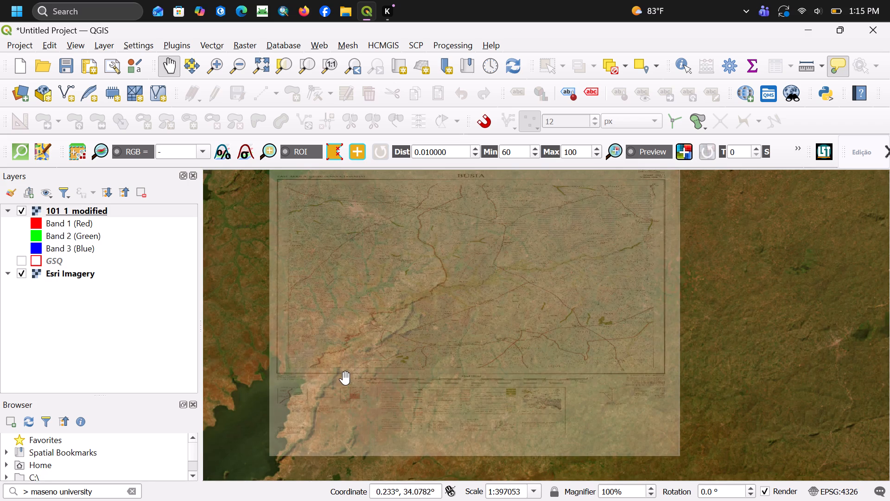
left_click_drag(361, 389, 376, 415)
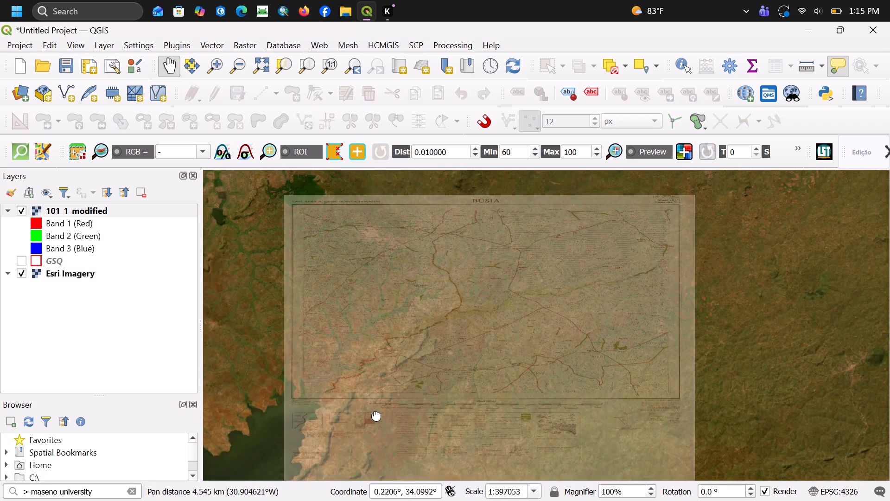
left_click_drag(376, 415, 464, 429)
scroll(470, 385, "up", 1)
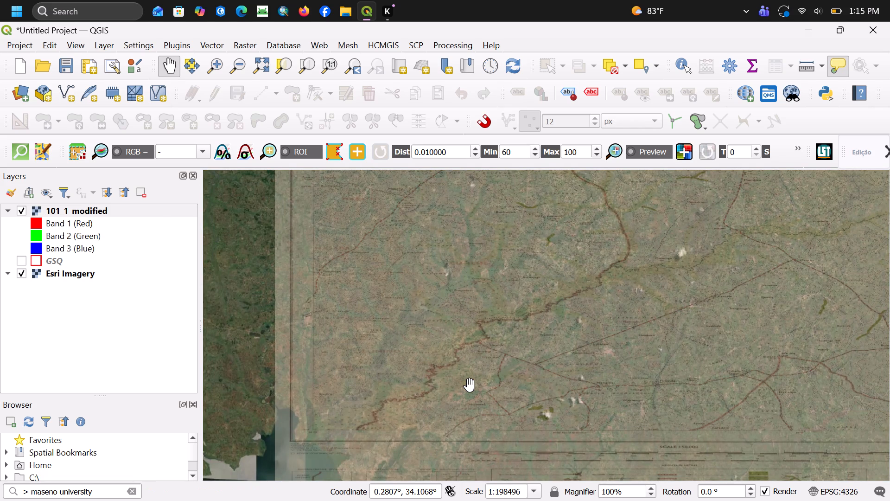
scroll(470, 385, "down", 1)
left_click_drag(467, 388, 479, 368)
scroll(477, 369, "up", 1)
left_click_drag(477, 374, 540, 313)
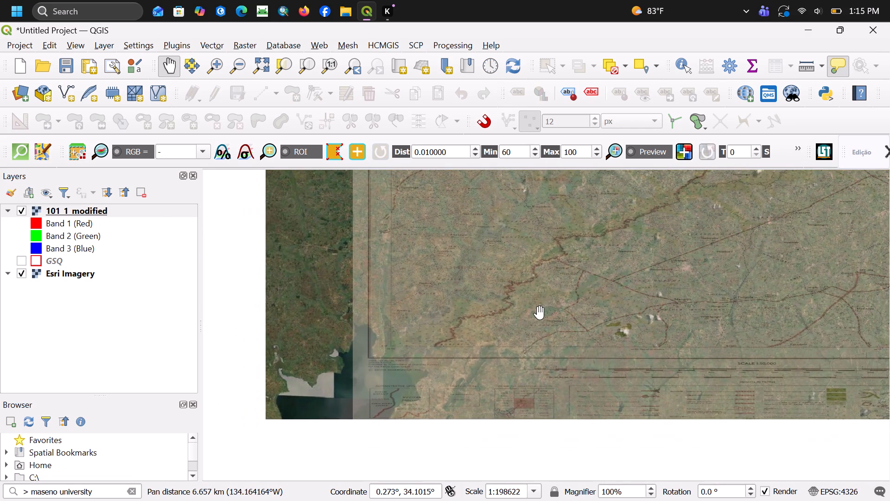
left_click_drag(501, 372, 524, 285)
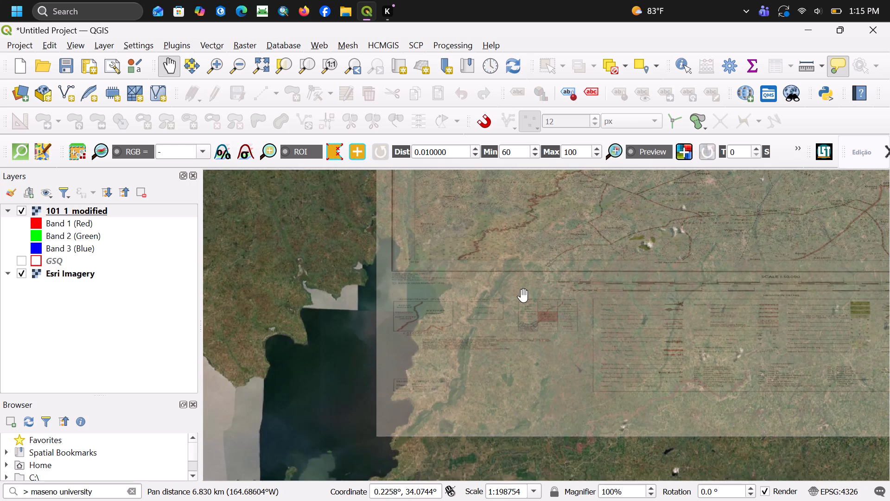
left_click_drag(523, 297, 479, 392)
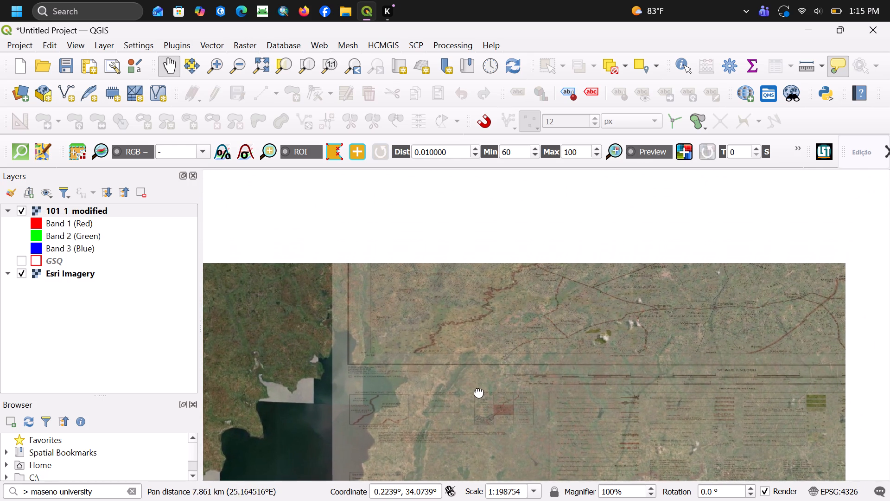
left_click_drag(479, 392, 443, 440)
left_click_drag(451, 411, 448, 456)
left_click_drag(486, 385, 474, 500)
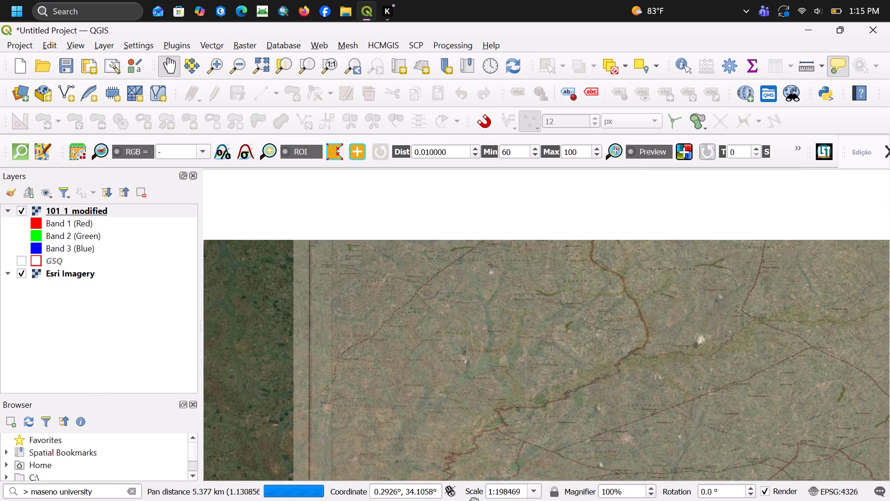
left_click_drag(474, 500, 474, 500)
left_click_drag(489, 421, 457, 500)
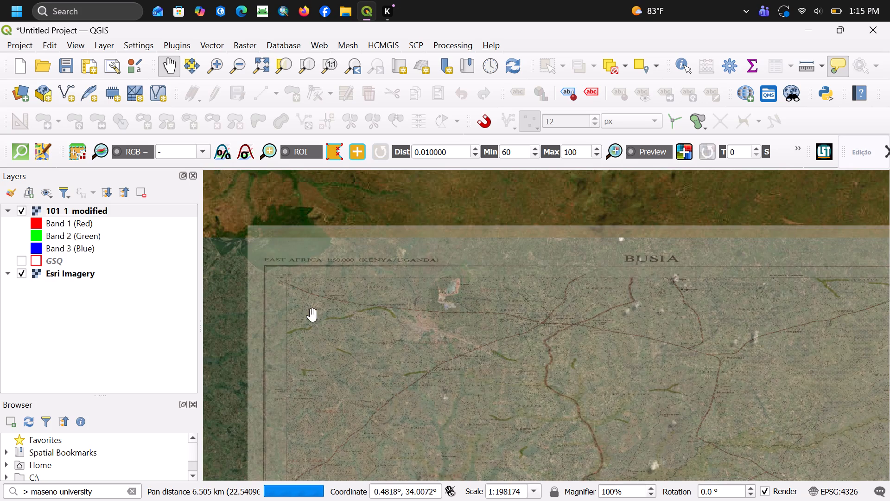
Set the global opacity of the 101_1_modified layer to 45%.
right_click(105, 206)
left_click(170, 294)
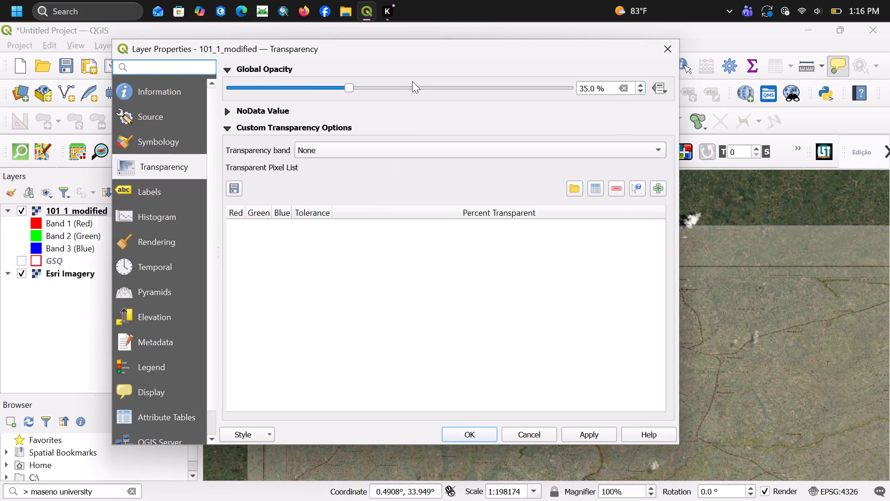
left_click(412, 81)
left_click(420, 90)
left_click(420, 90)
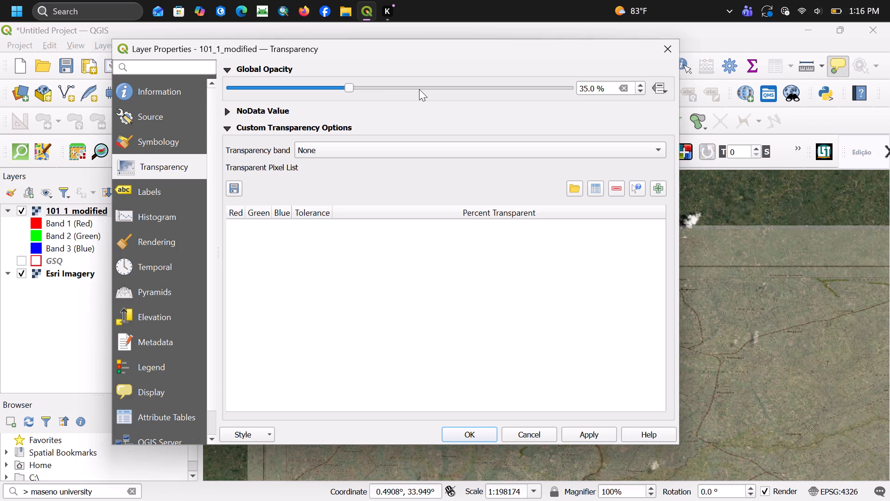
left_click(419, 89)
left_click(415, 84)
left_click(575, 433)
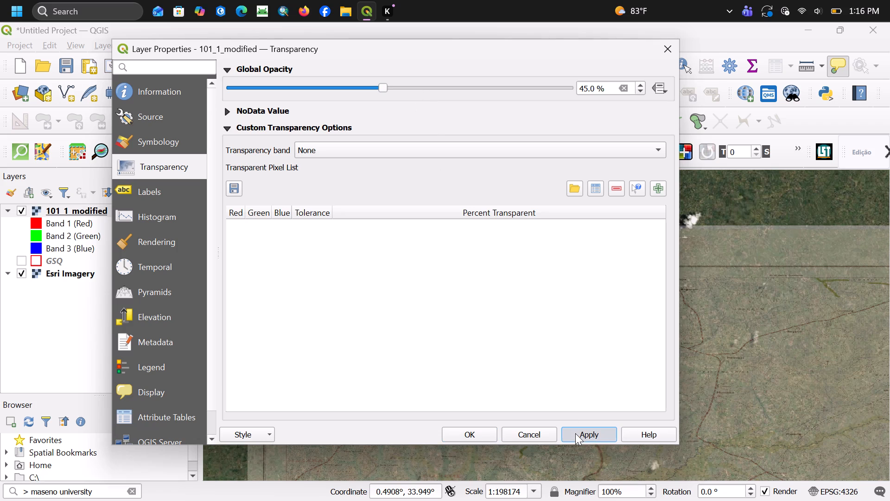
left_click(472, 434)
Examine the more opaque overlay against the imagery around Bwaya and across the full extent of the Busia sheet.
left_click_drag(503, 413, 441, 239)
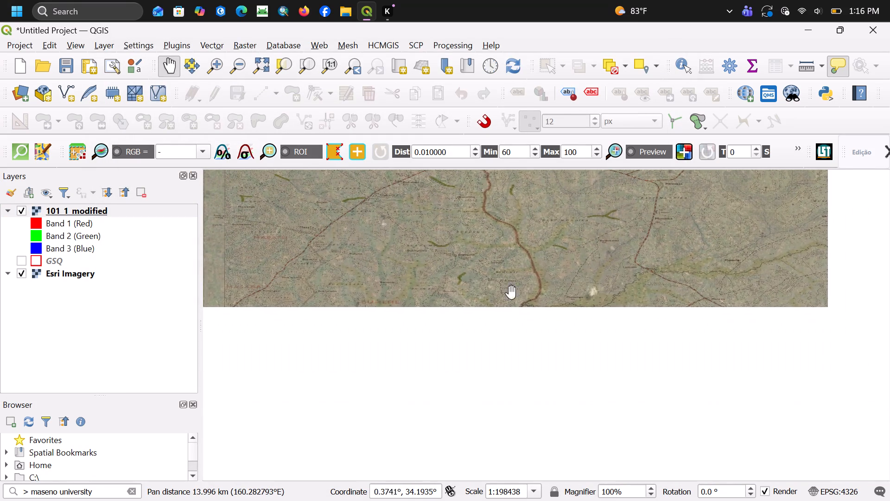
scroll(529, 283, "up", 1)
scroll(529, 283, "down", 2)
scroll(529, 283, "up", 3)
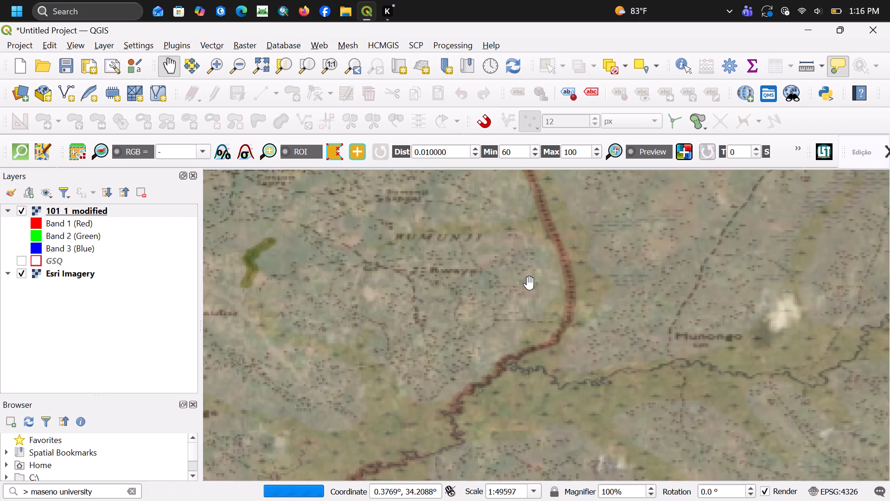
scroll(529, 283, "up", 2)
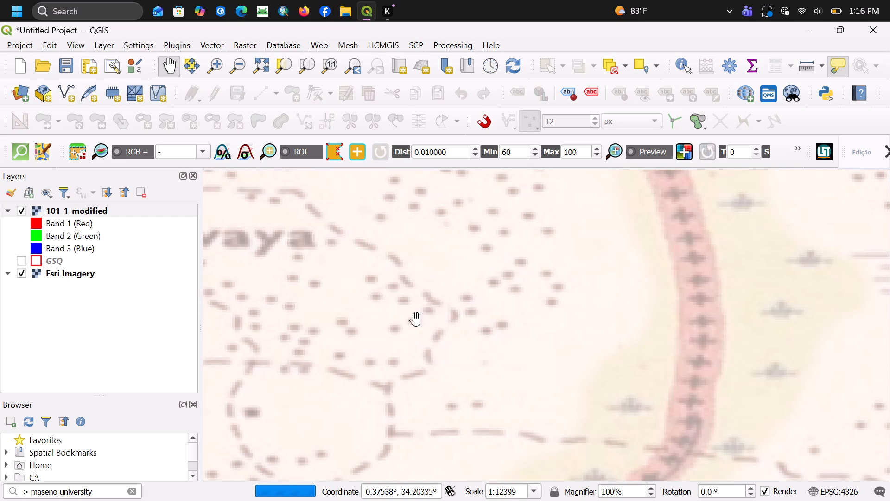
left_click_drag(370, 319, 787, 334)
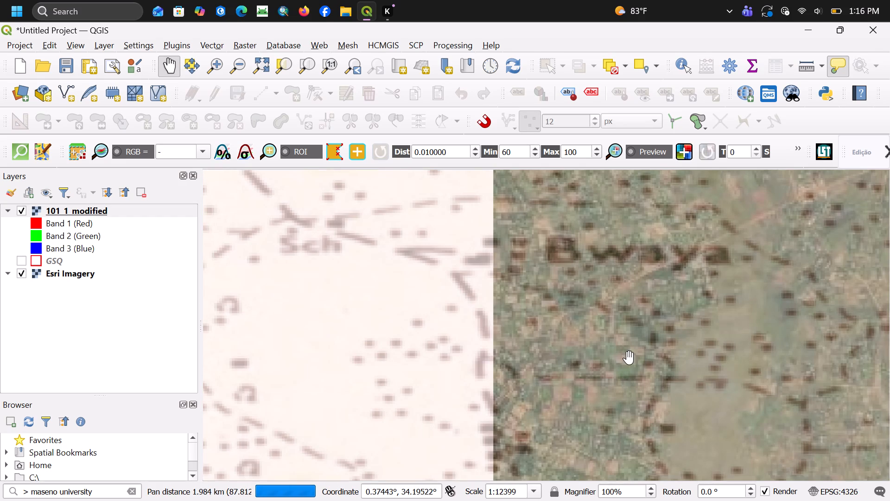
scroll(559, 356, "down", 2)
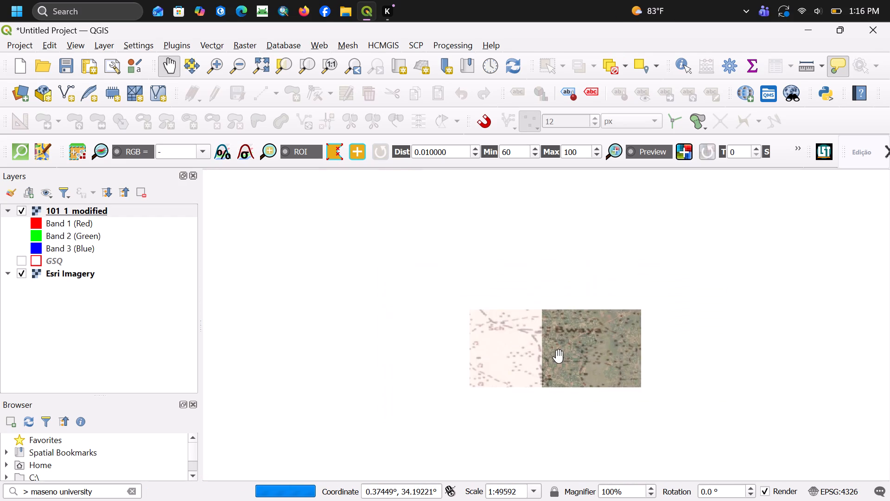
scroll(568, 360, "down", 1)
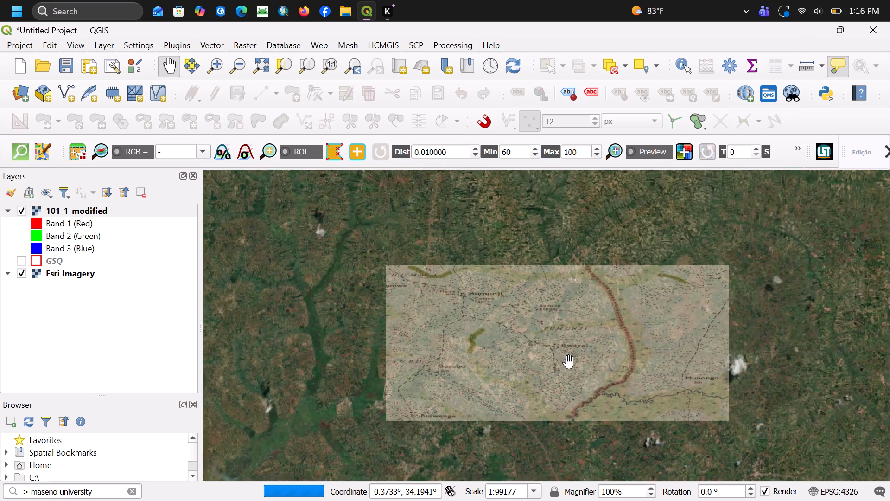
scroll(569, 363, "down", 3)
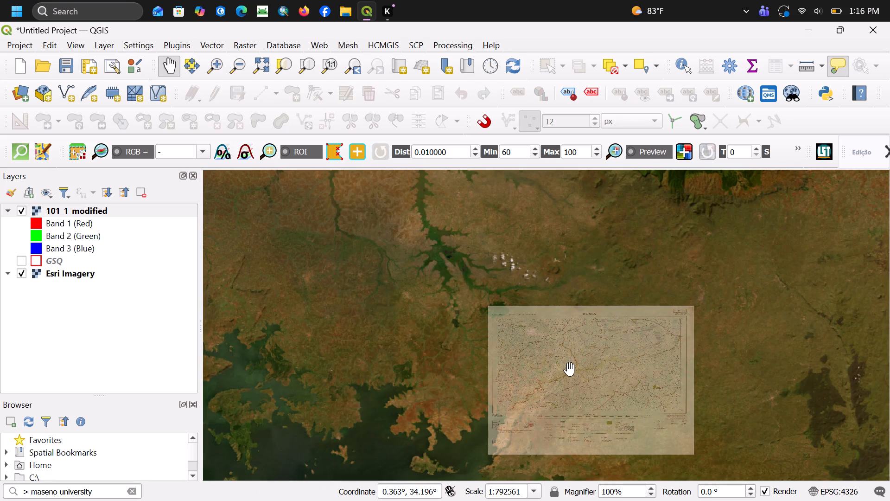
scroll(570, 368, "up", 1)
left_click_drag(547, 351, 492, 298)
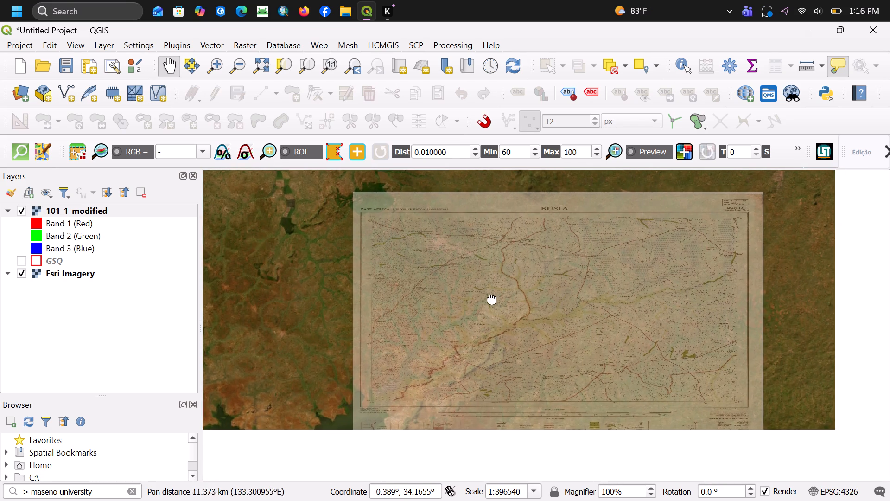
left_click_drag(492, 298, 451, 247)
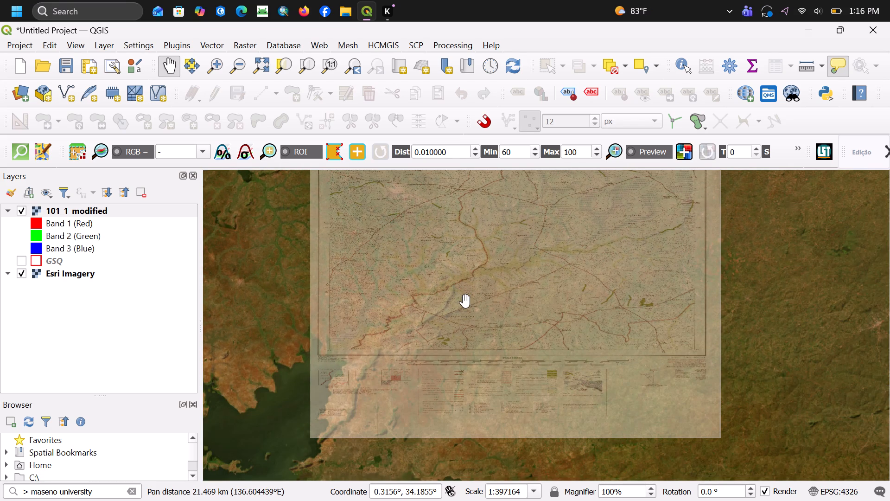
left_click_drag(513, 309, 514, 325)
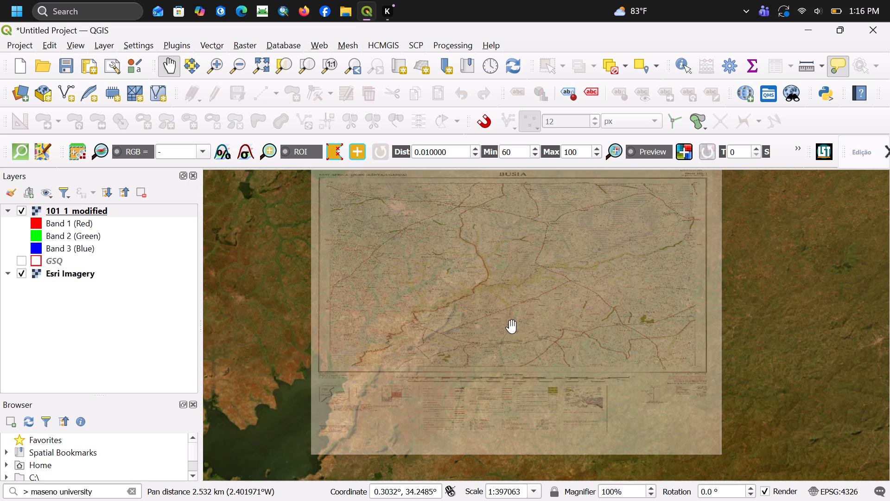
left_click_drag(589, 291, 573, 306)
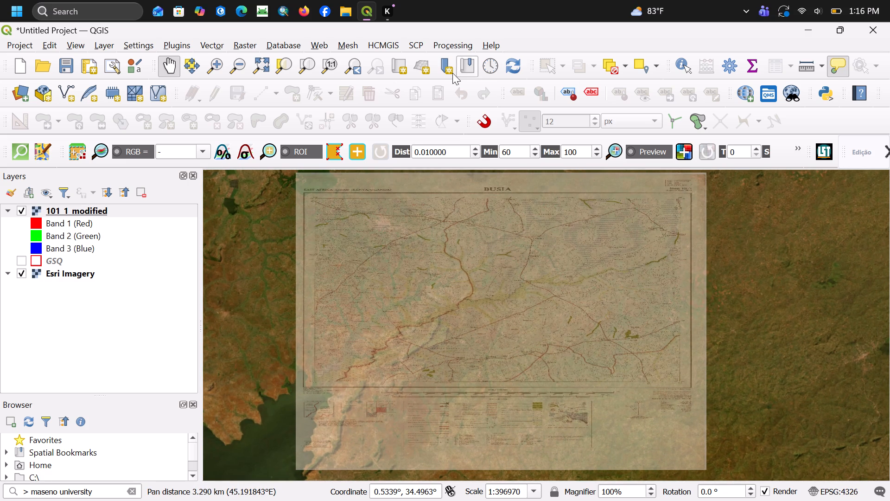